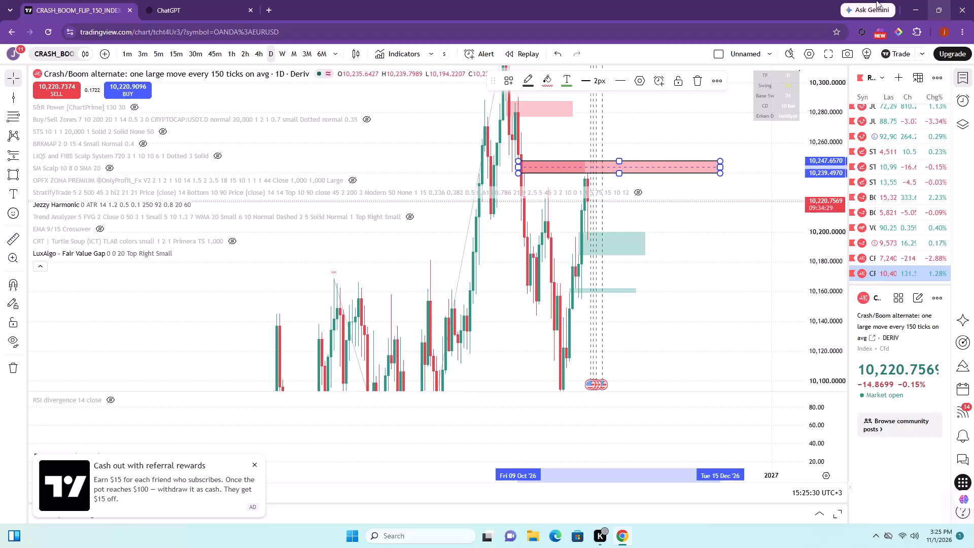
Collapse the indicator legend and switch the chart to the Crash/Boom alternate 300-tick index from the watchlist.
click(36, 269)
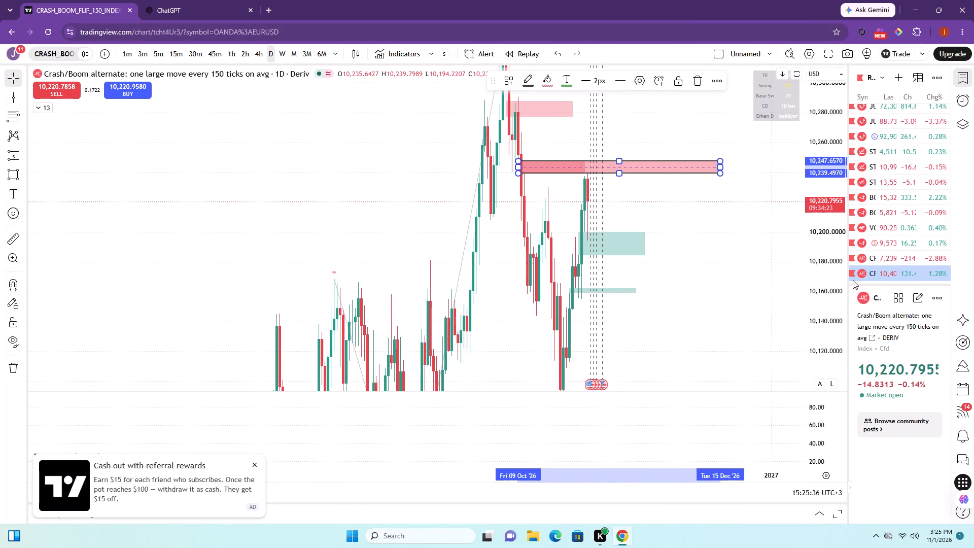
click(882, 258)
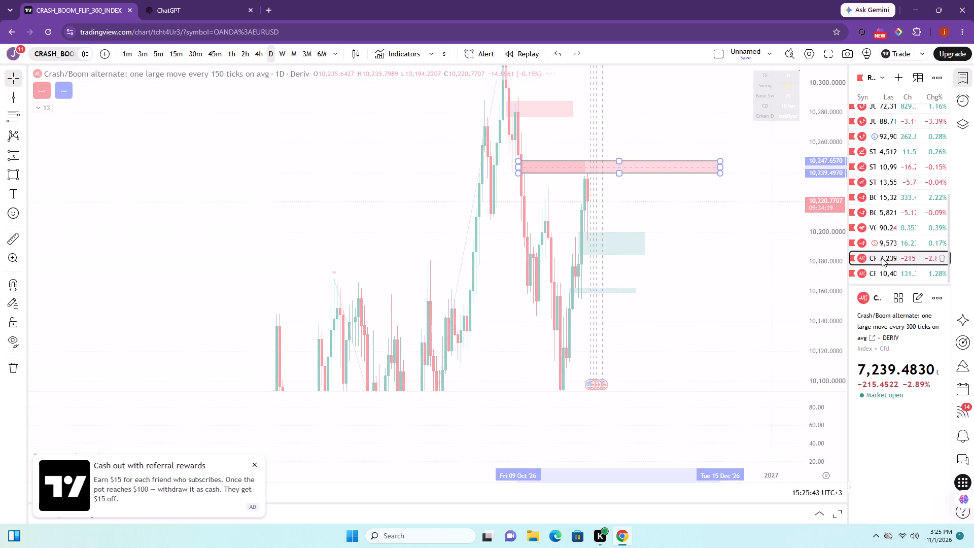
Remove all existing drawings from the Crash/Boom 300 daily chart.
drag(827, 371, 829, 327)
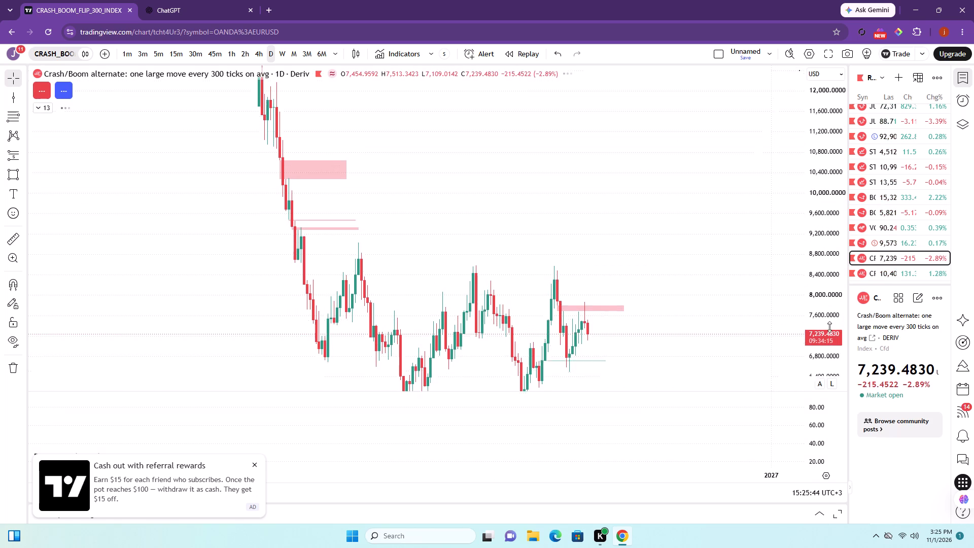
drag(829, 327, 833, 270)
drag(701, 373, 701, 264)
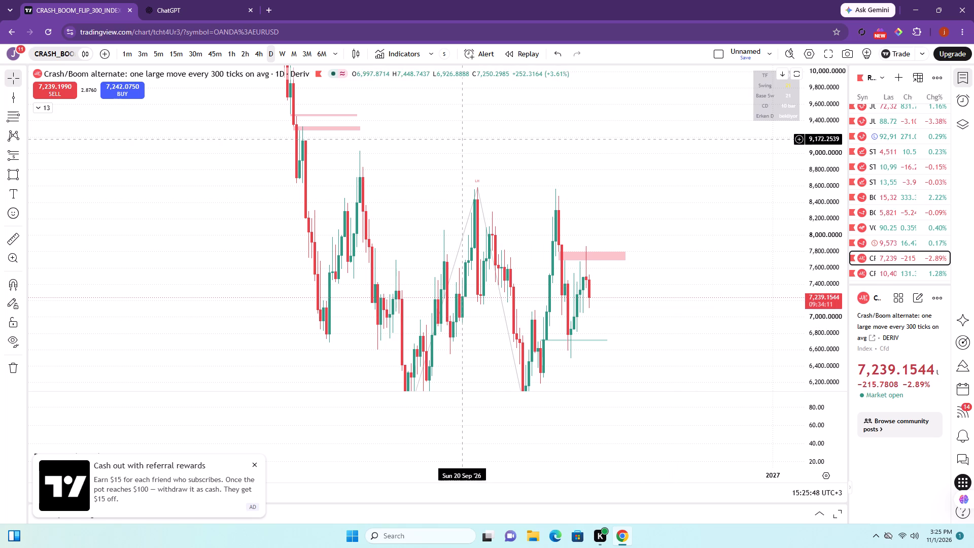
drag(463, 139, 691, 447)
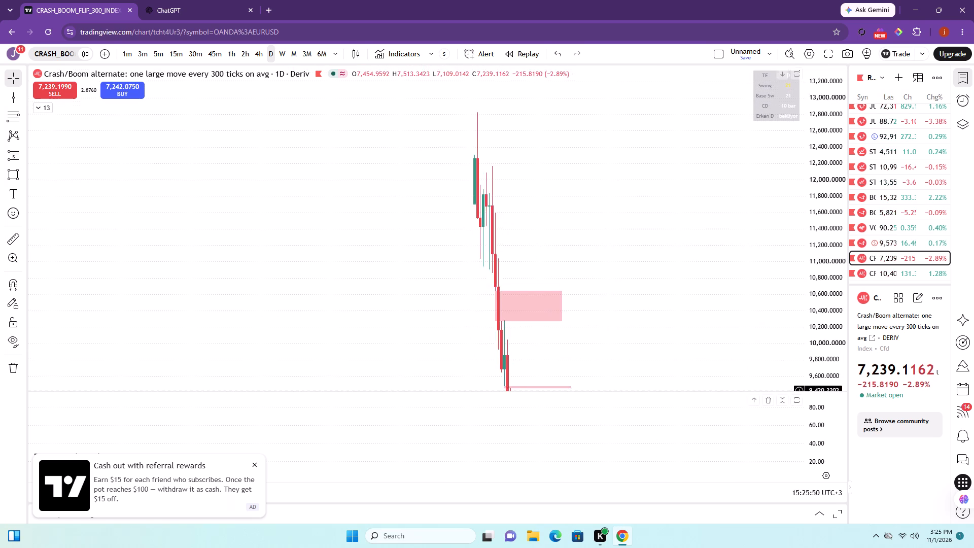
drag(691, 447, 691, 412)
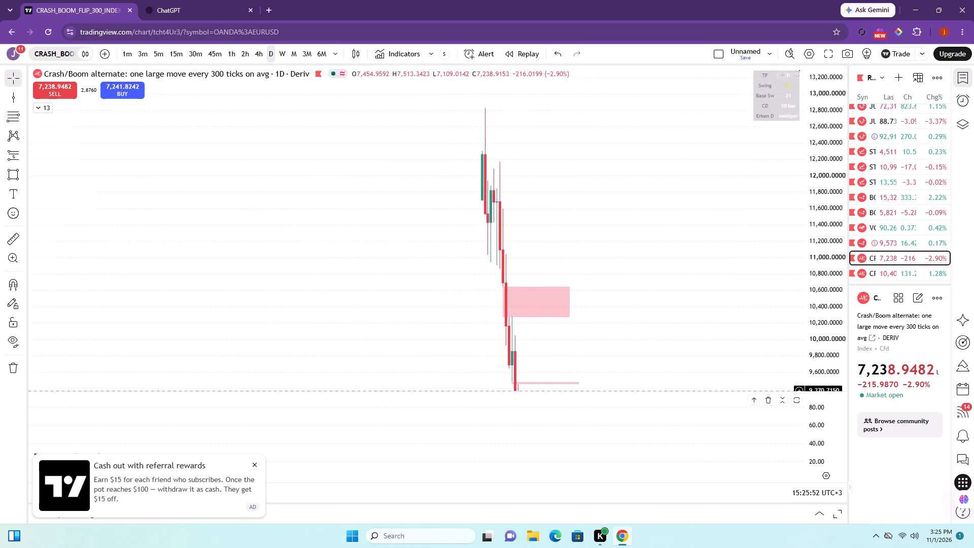
drag(691, 412, 472, 108)
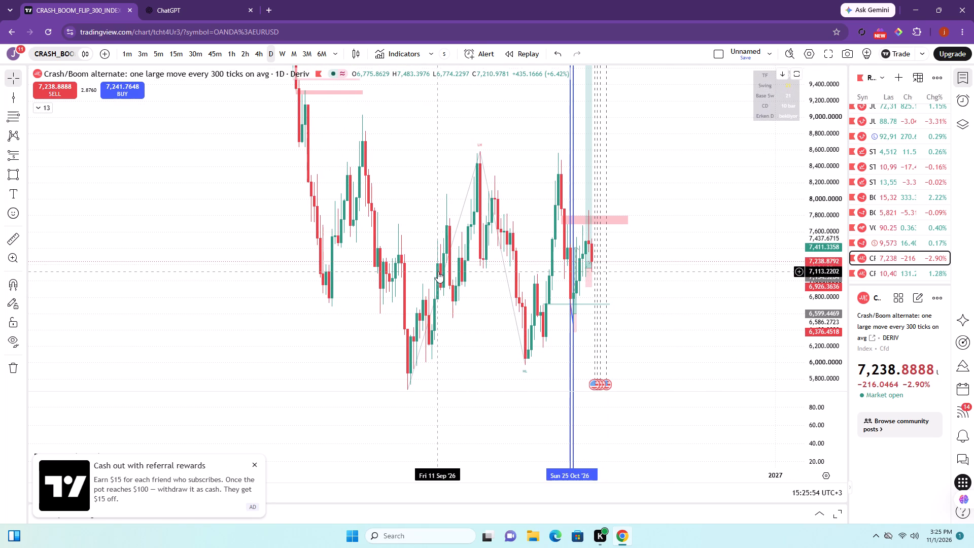
drag(483, 356, 477, 302)
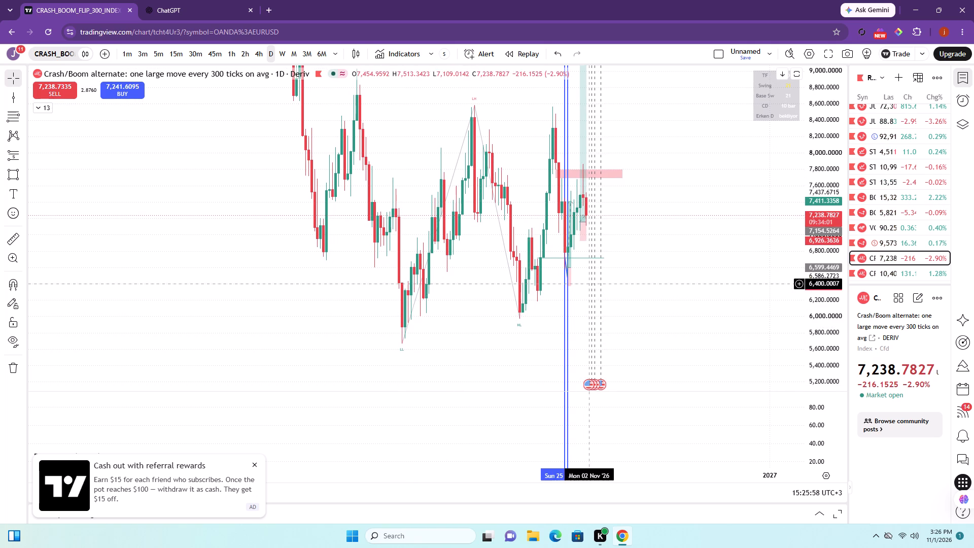
drag(643, 232, 645, 239)
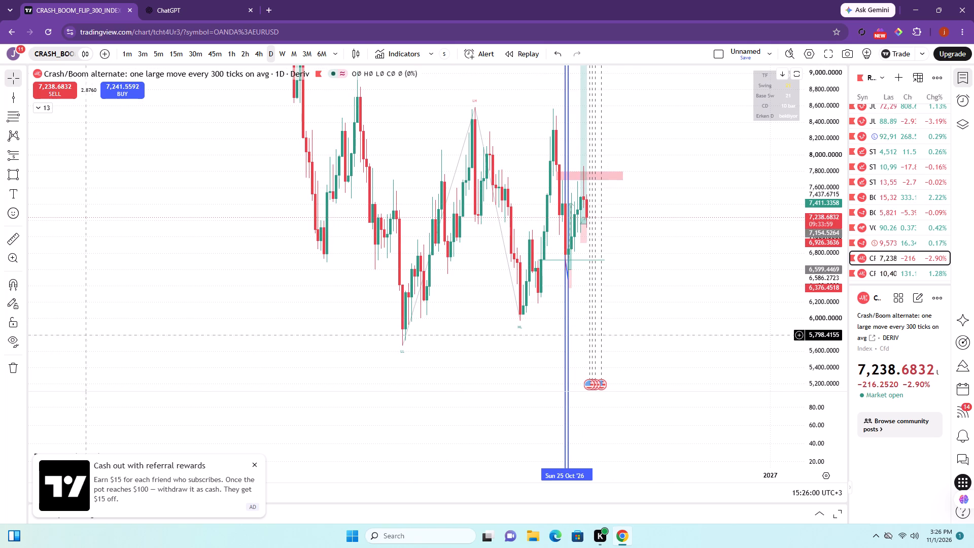
click(6, 368)
click(63, 364)
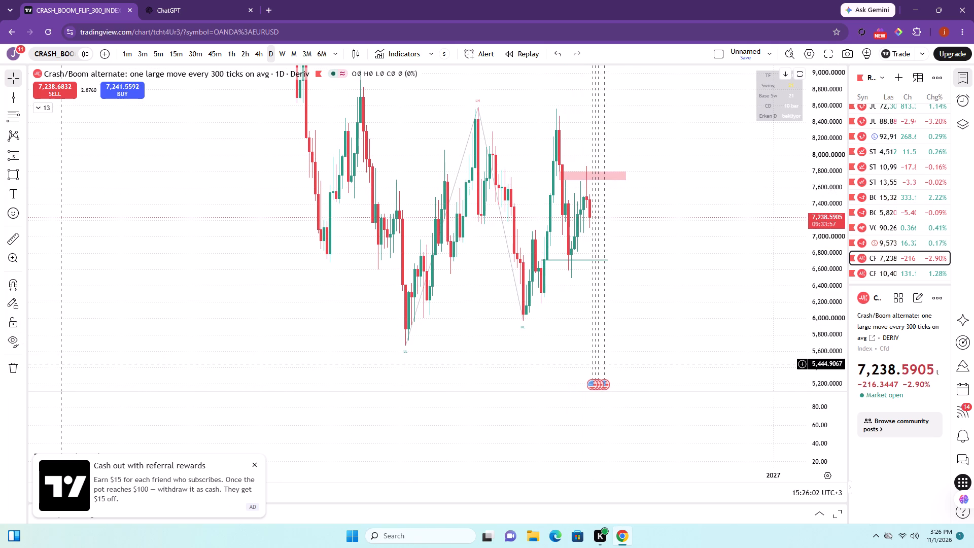
Draw a rectangle over the pink supply zone from 21 Oct to 23 Nov 2026, between about 7,808 and 7,678.
click(10, 172)
click(557, 170)
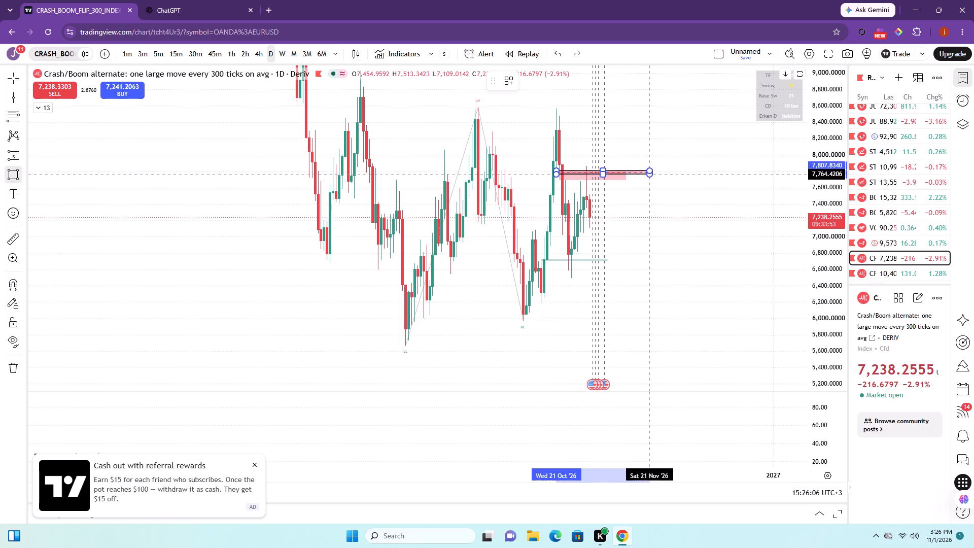
click(656, 181)
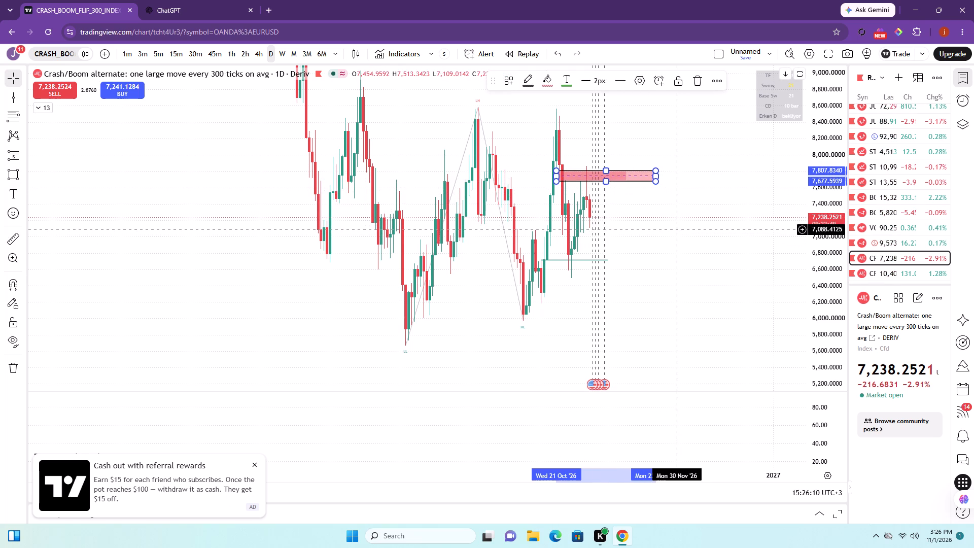
Switch the Crash/Boom 300 chart to the 1-hour timeframe to view recent price against the supply zone.
click(273, 63)
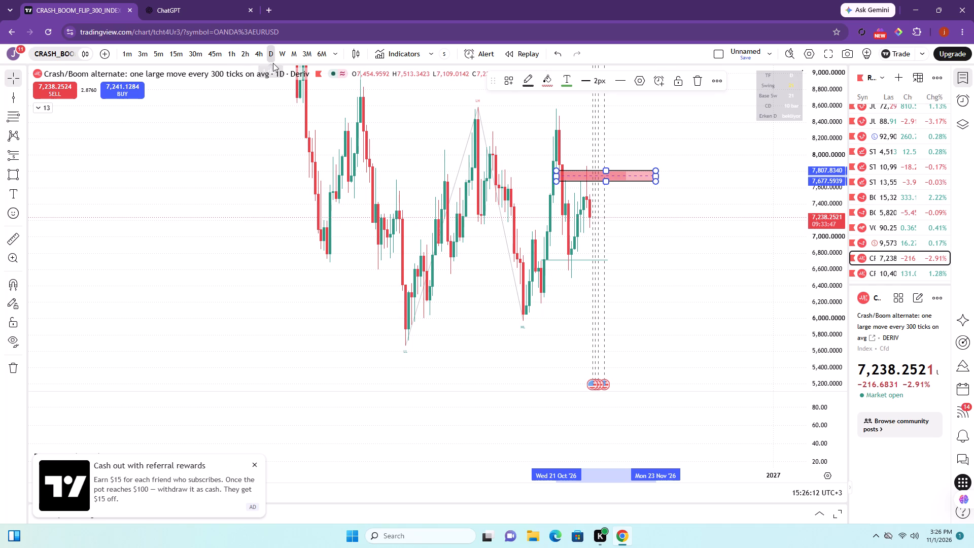
click(230, 54)
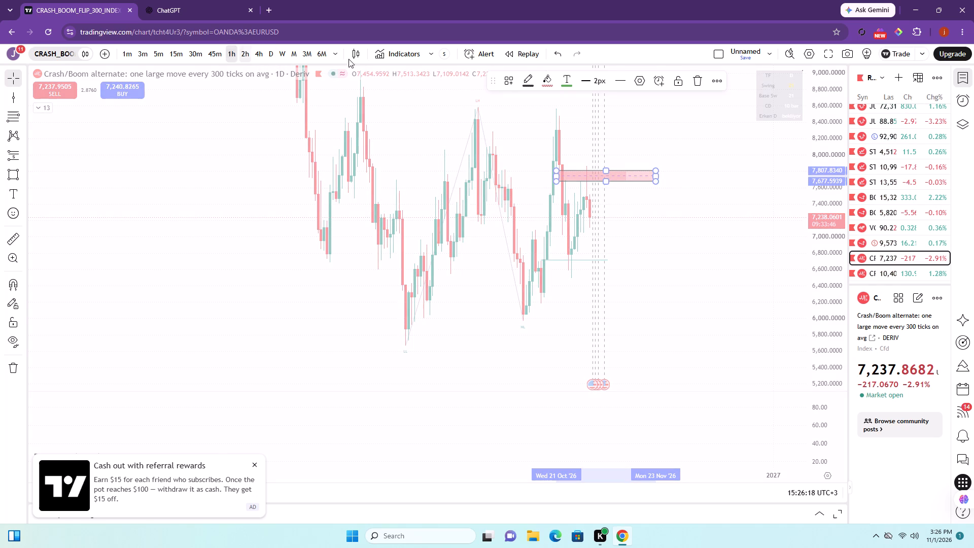
drag(824, 352, 824, 342)
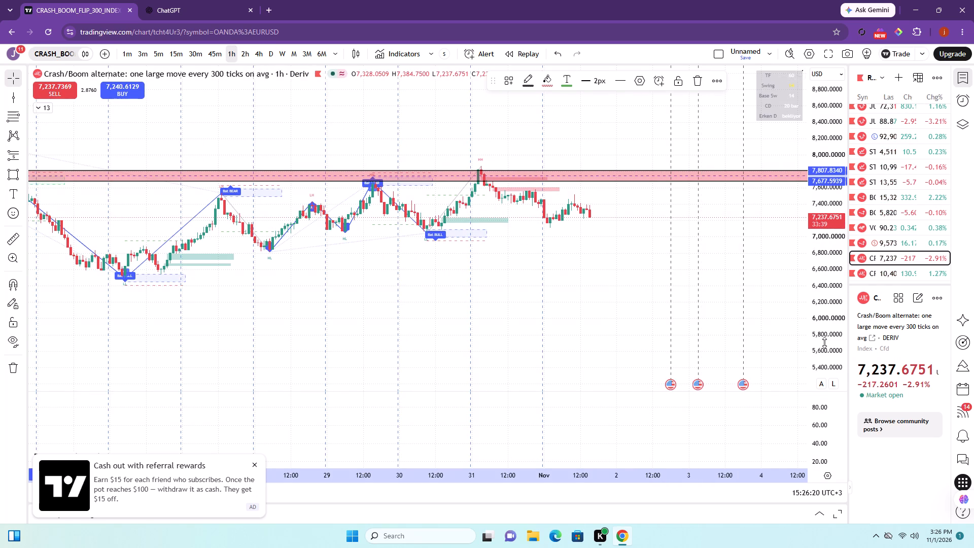
drag(824, 342, 814, 216)
drag(667, 156, 686, 213)
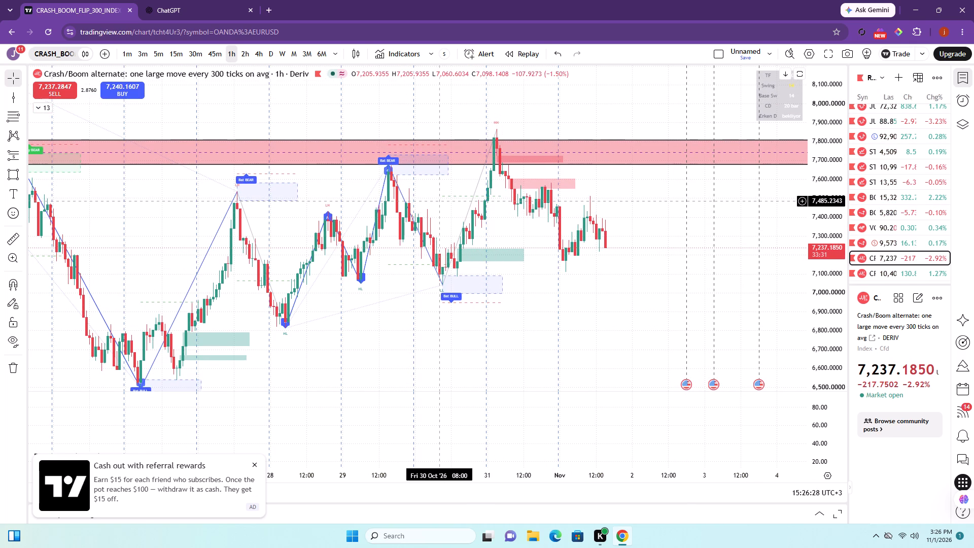
Swap the displayed indicators by hiding Jezzy Harmonic and showing SM Scalp.
click(41, 108)
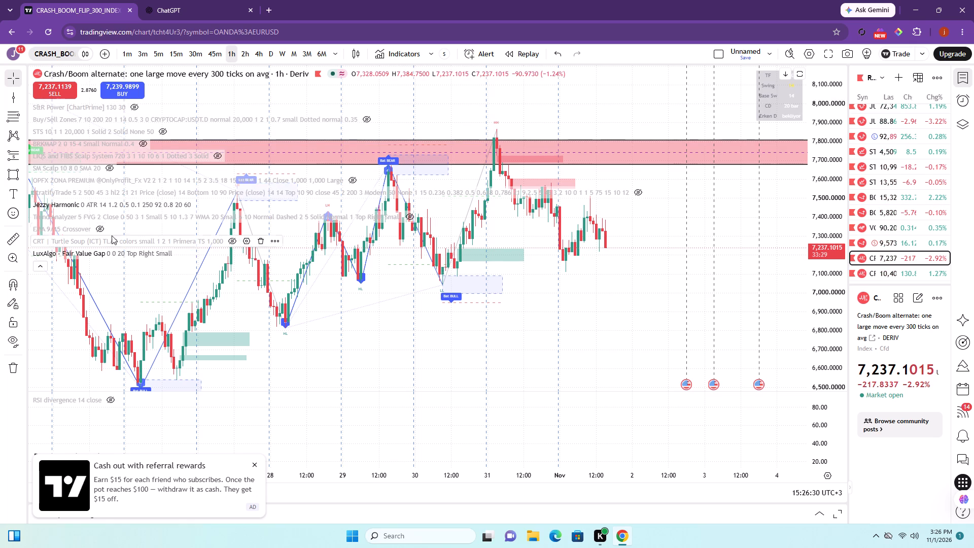
click(199, 203)
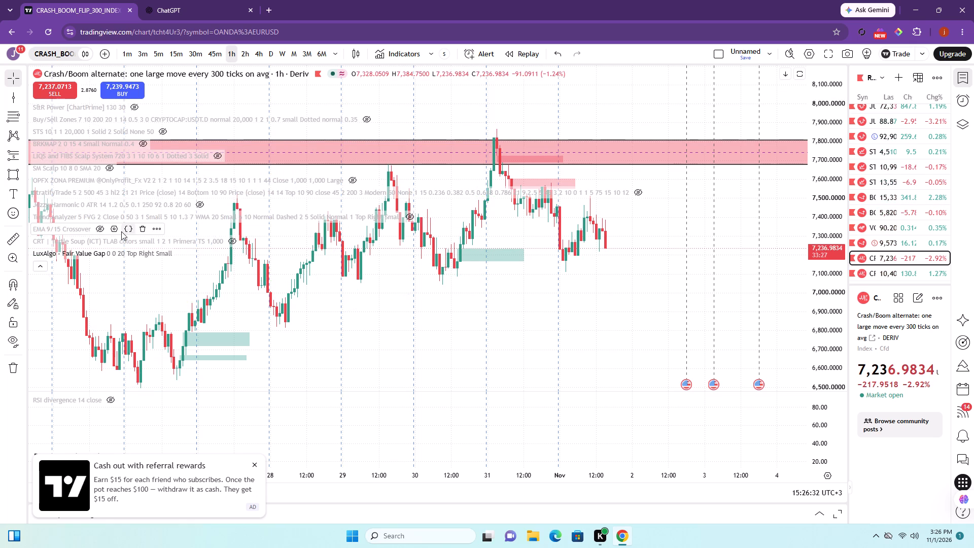
click(106, 167)
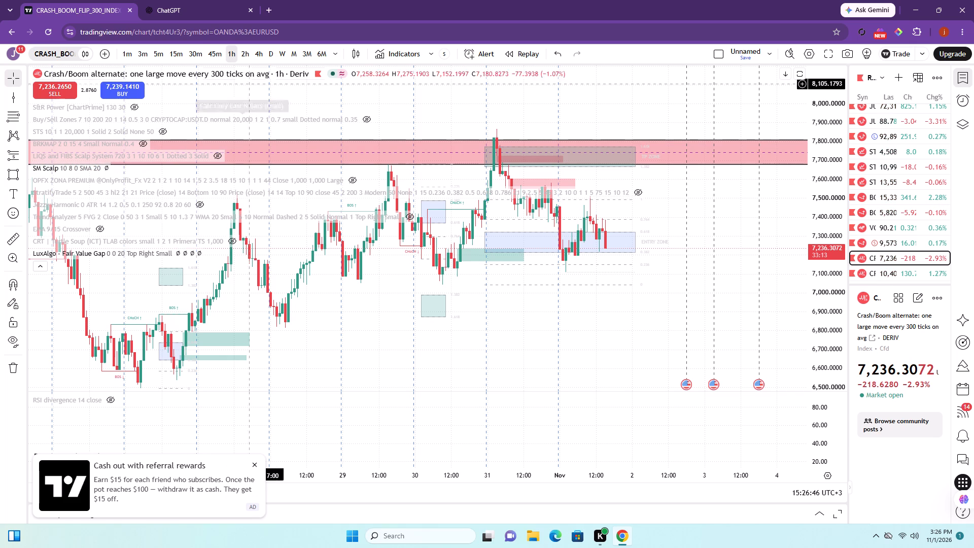
Switch the Crash/Boom 300 chart to the 30-minute timeframe.
click(190, 57)
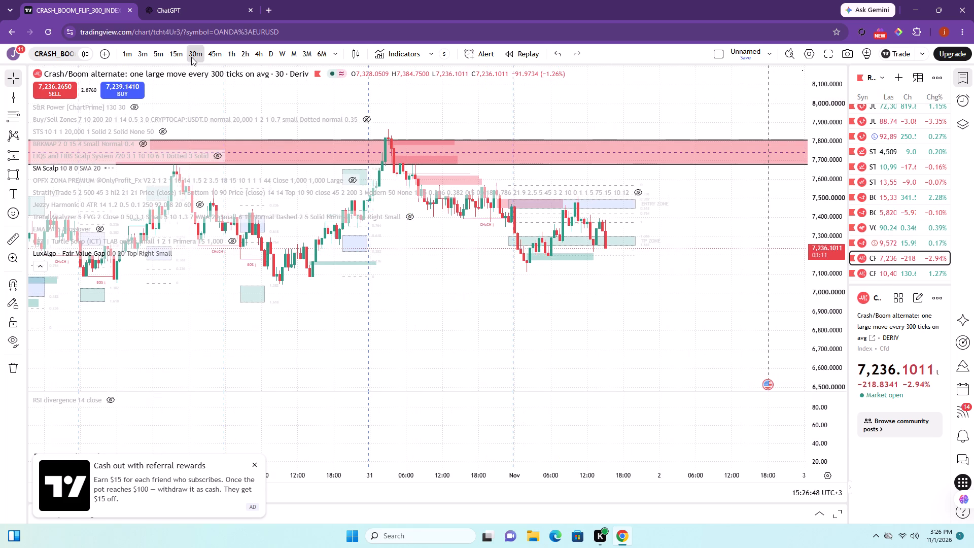
drag(693, 242, 698, 291)
drag(819, 357, 816, 340)
Place a Short position drawing at the 1 Nov swing high, with entry about 7,459, stop about 7,624 and target about 7,101.
double_click(11, 163)
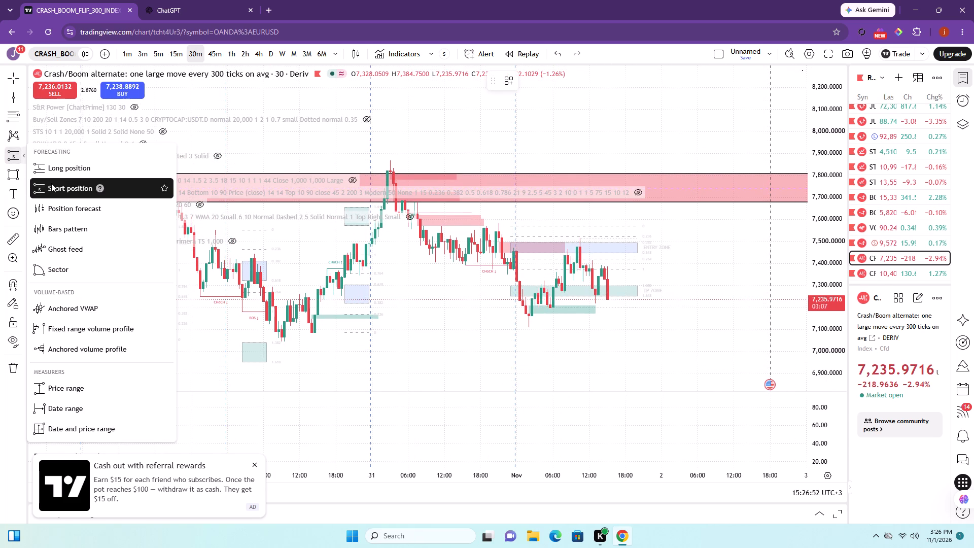
click(52, 183)
click(575, 250)
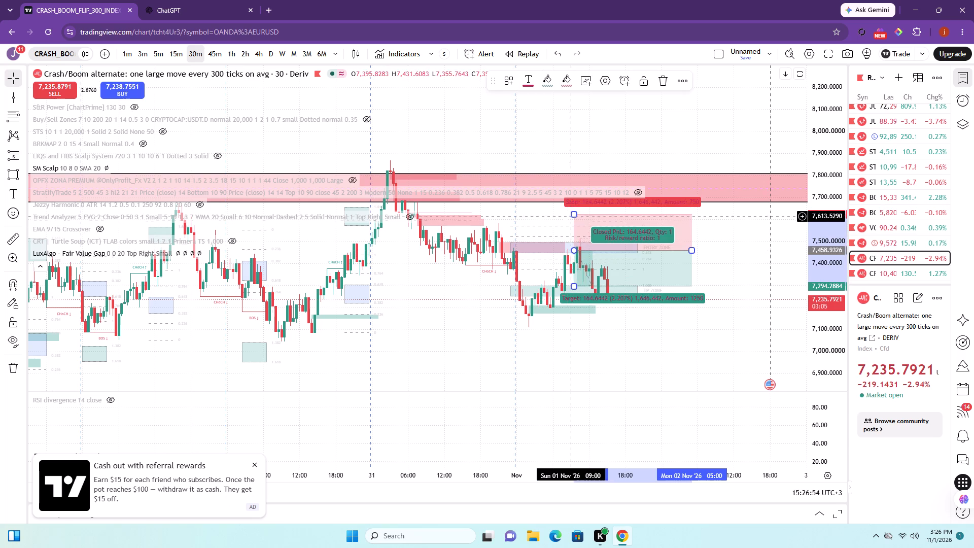
click(569, 215)
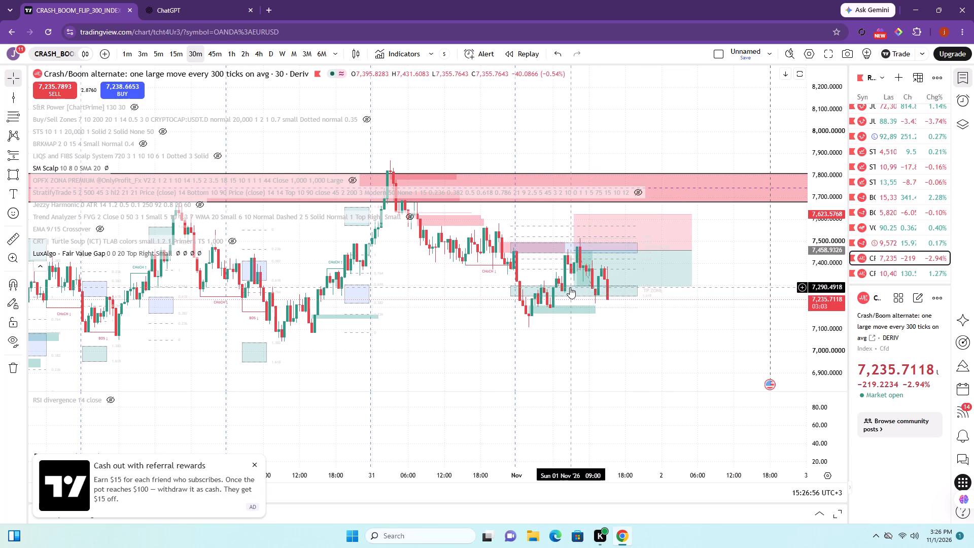
drag(573, 287, 598, 329)
click(513, 326)
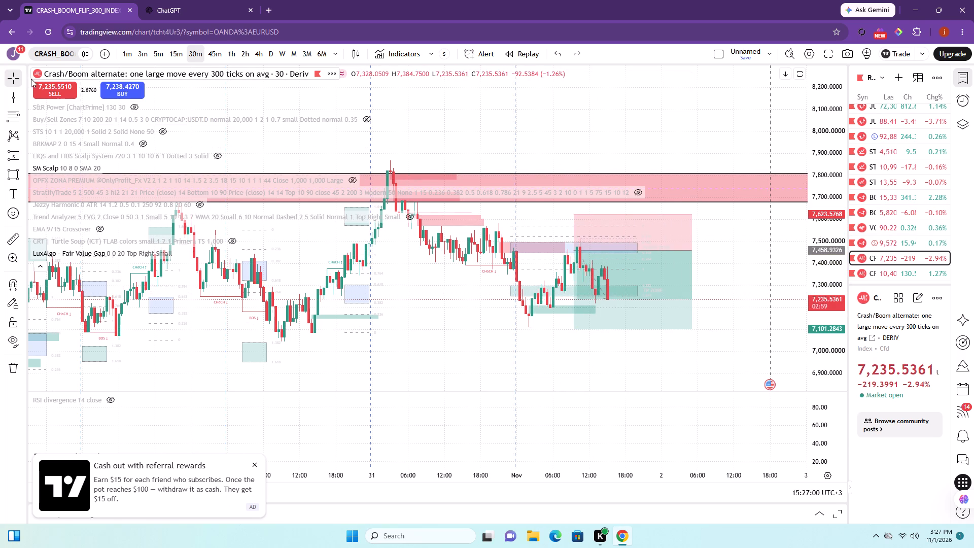
Place a market sell order for 1 unit of the Crash/Boom 300 index.
click(39, 90)
click(510, 436)
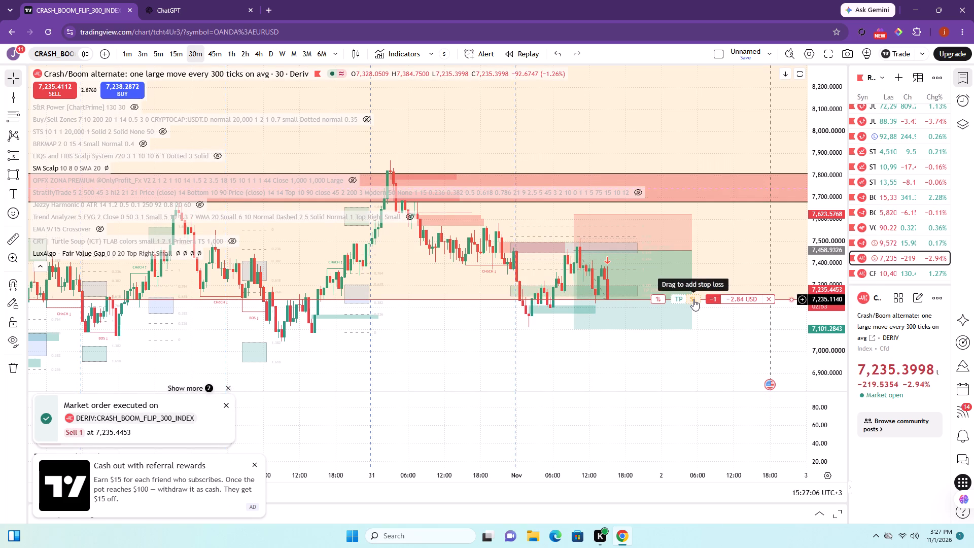
Close the open 1-unit short position on the Crash/Boom 300 index.
click(764, 298)
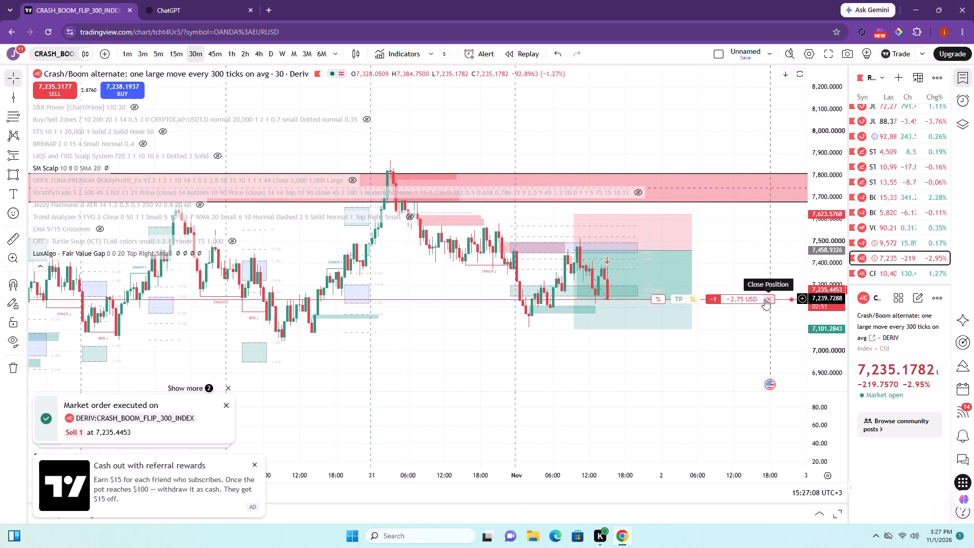
click(584, 320)
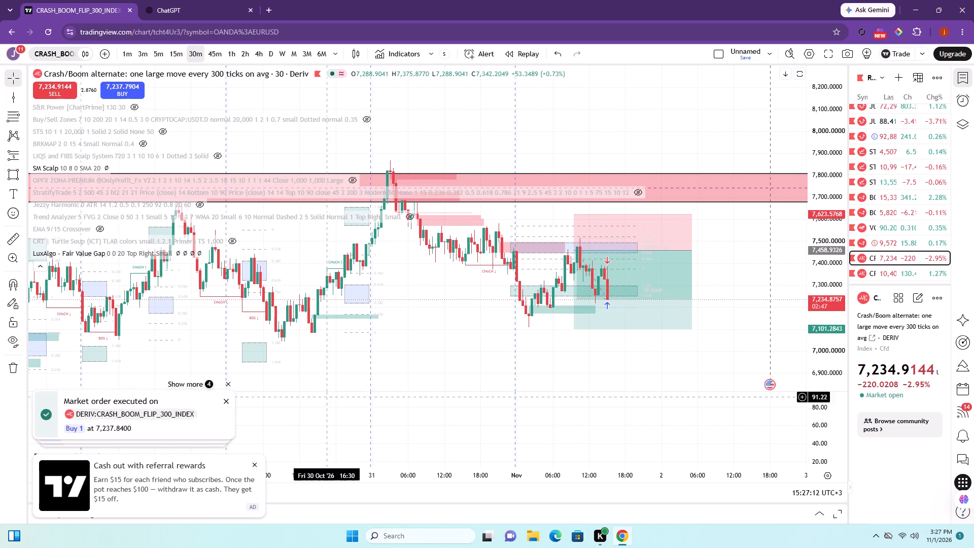
Open the BOOM_150 index on the daily timeframe with the indicator legend collapsed.
click(882, 246)
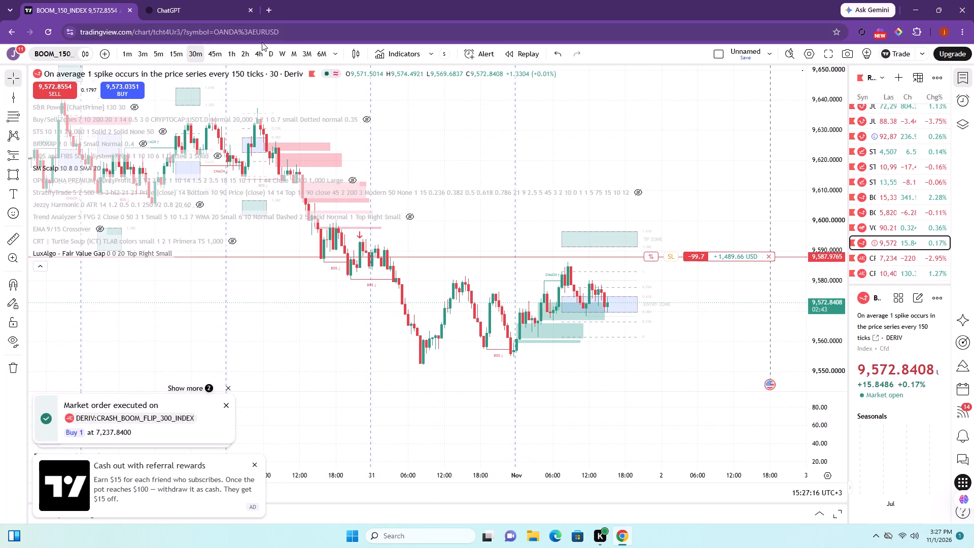
click(266, 51)
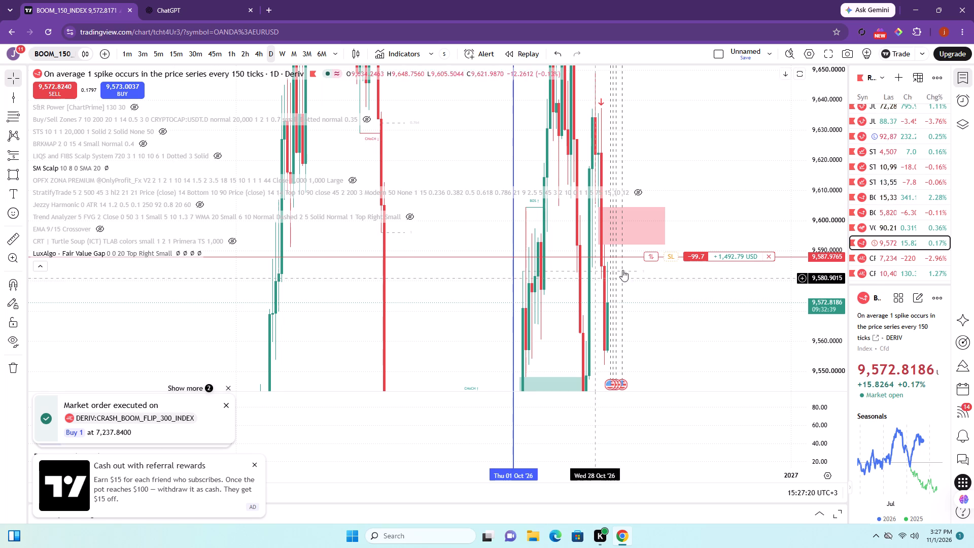
click(37, 266)
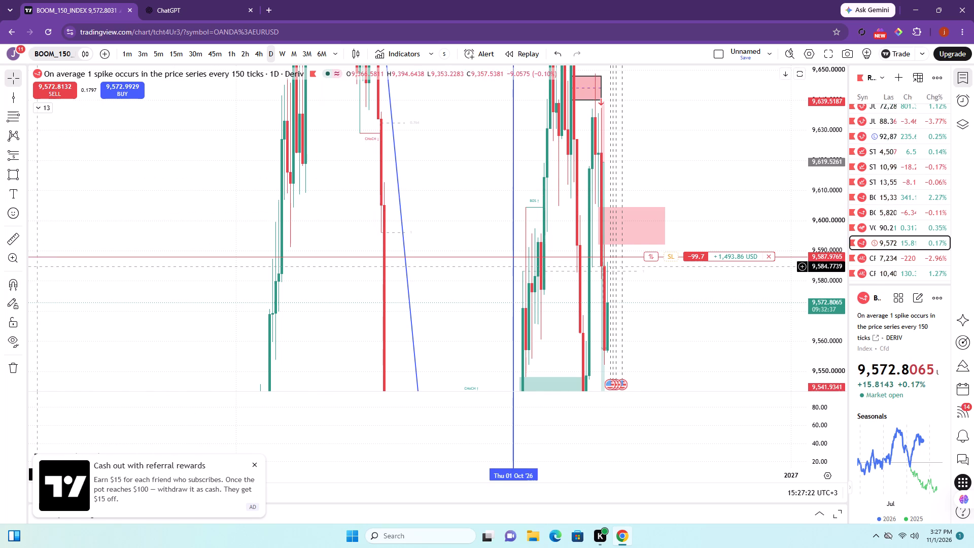
Extend the supply rectangle near 9,640 forward in time past the latest candles to about mid-November.
drag(832, 111, 802, 309)
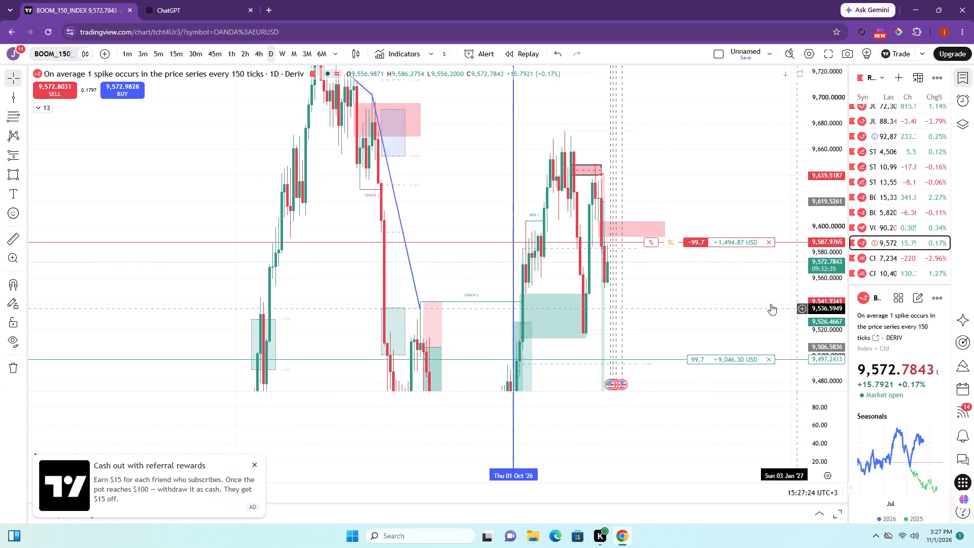
double_click(410, 459)
drag(410, 459, 410, 454)
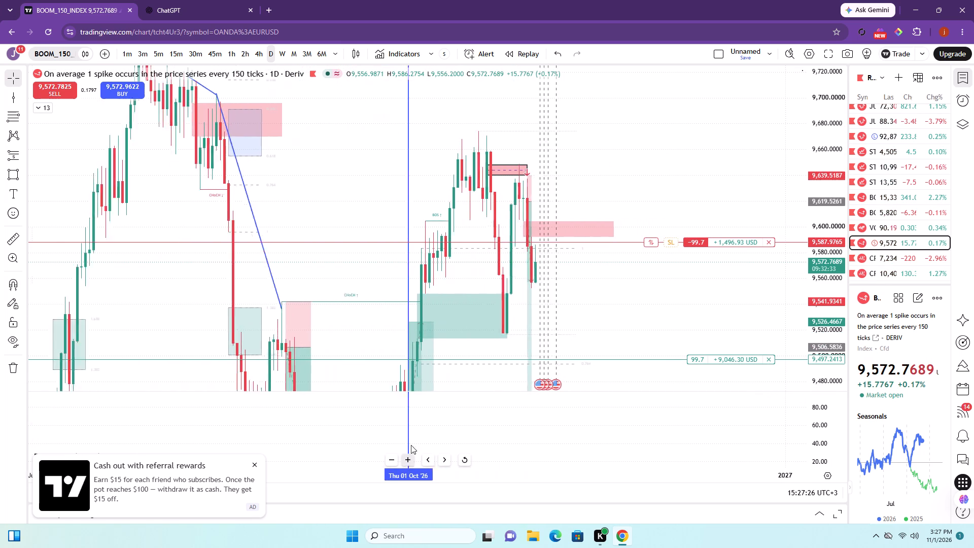
drag(426, 168, 480, 172)
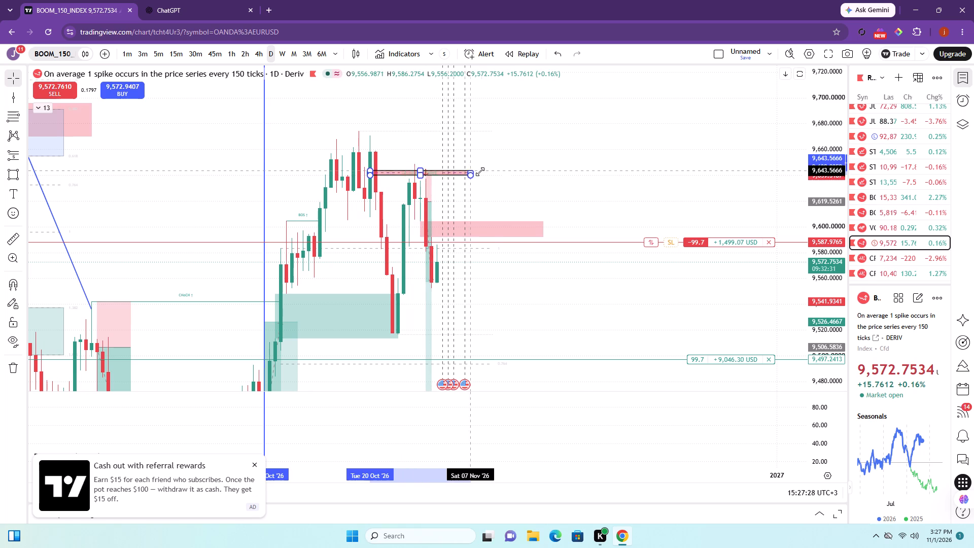
drag(480, 172, 519, 169)
click(660, 176)
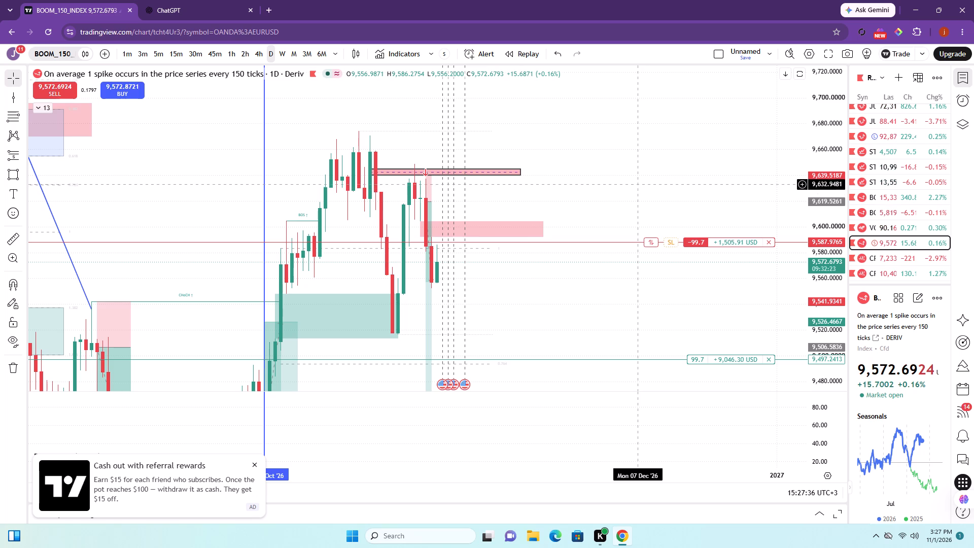
Switch the BOOM_150 chart to the 4-hour timeframe.
click(256, 53)
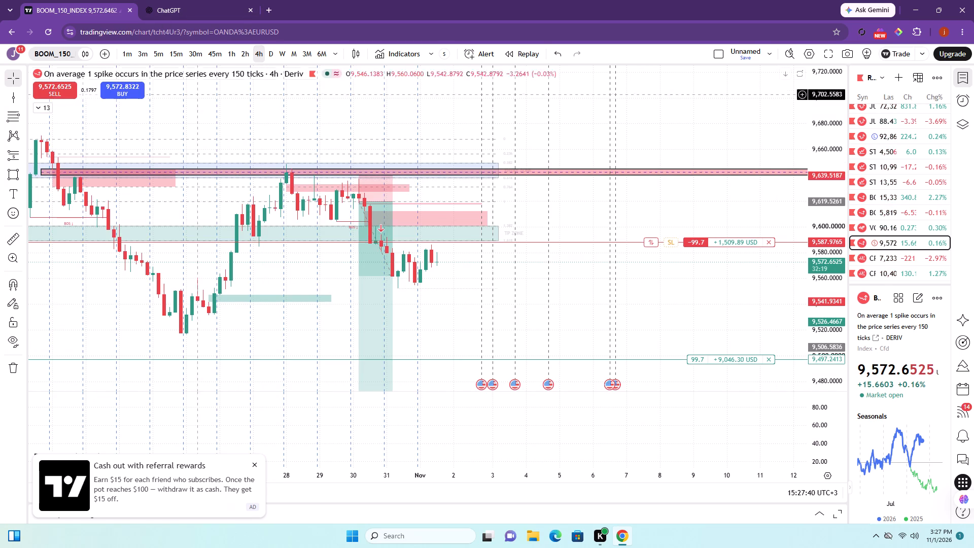
Move the BOOM_150 short position drawing back to 29 October, with its entry at about 9,628 and stop at about 9,650.
drag(187, 131, 367, 117)
drag(830, 328, 833, 239)
drag(746, 158, 786, 237)
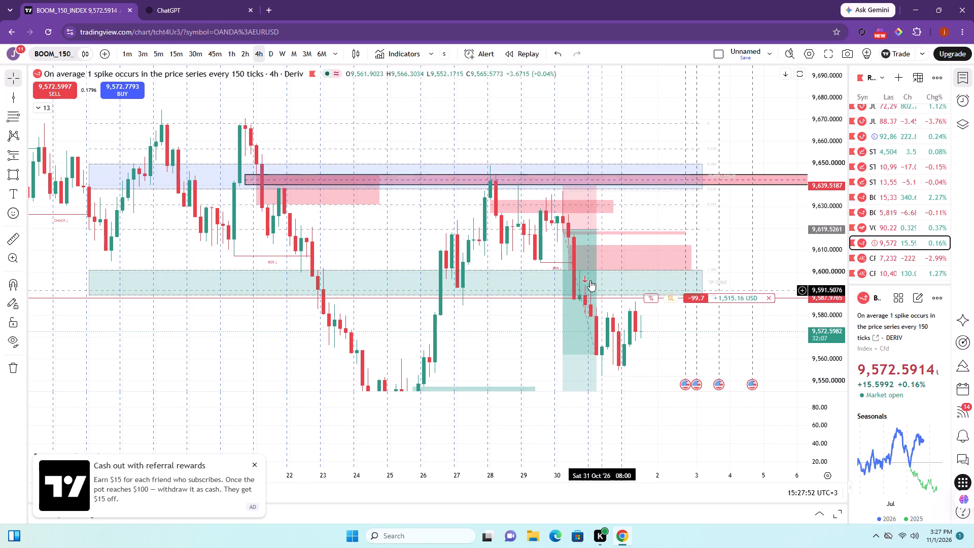
drag(578, 255, 569, 238)
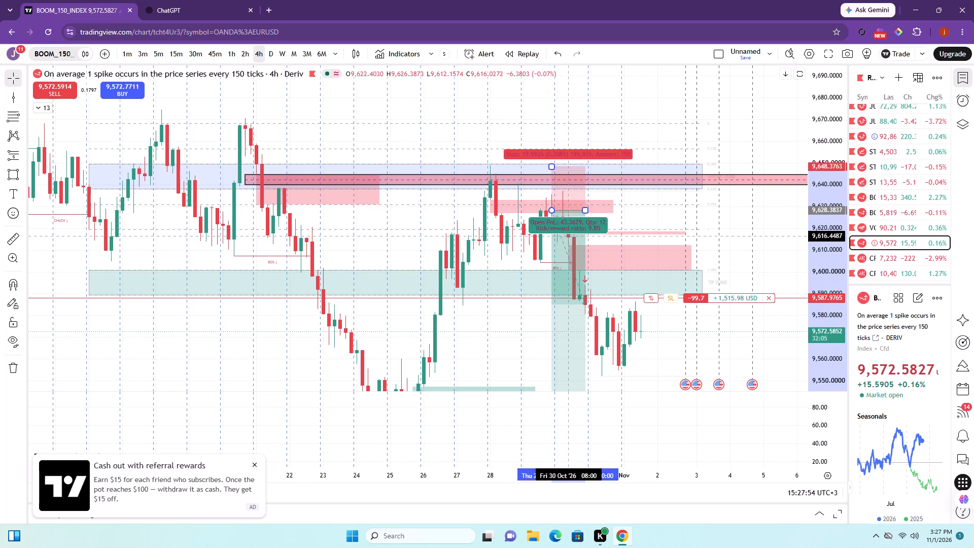
drag(569, 238, 566, 236)
drag(548, 167, 552, 163)
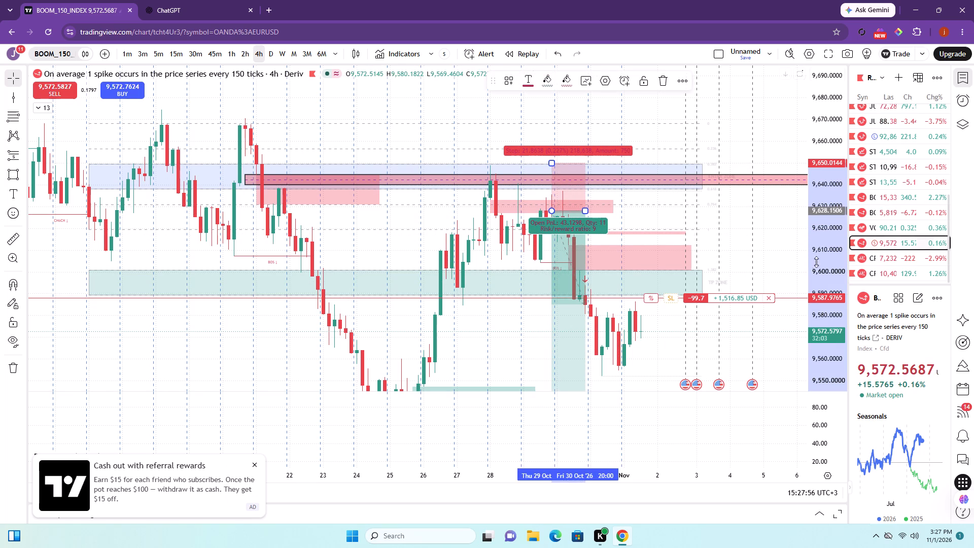
View the VOLATILITY_50 index on the 4-hour chart.
click(893, 225)
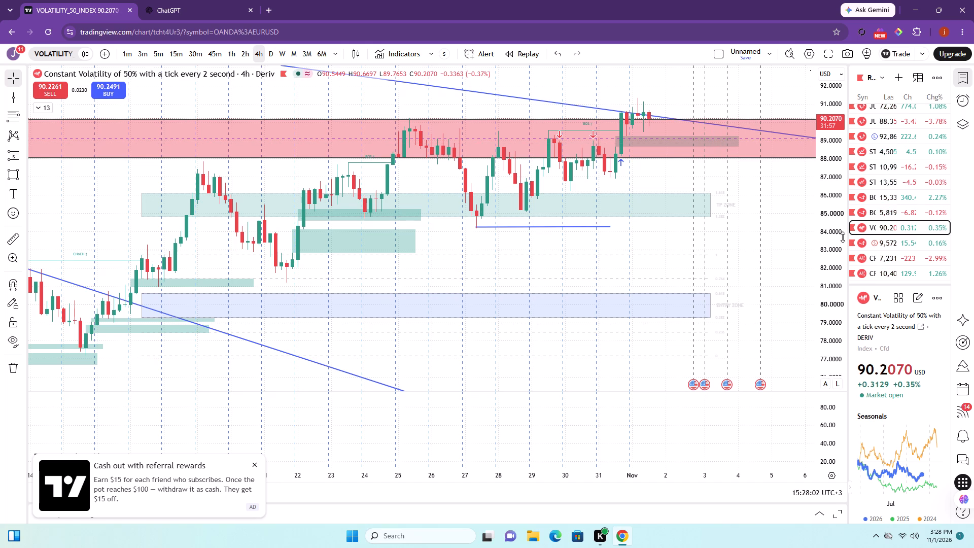
On the BOOM_500 4-hour chart, draw a short position from 29 October with entry about 6,170, stop about 6,289 and target about 5,807.
click(862, 214)
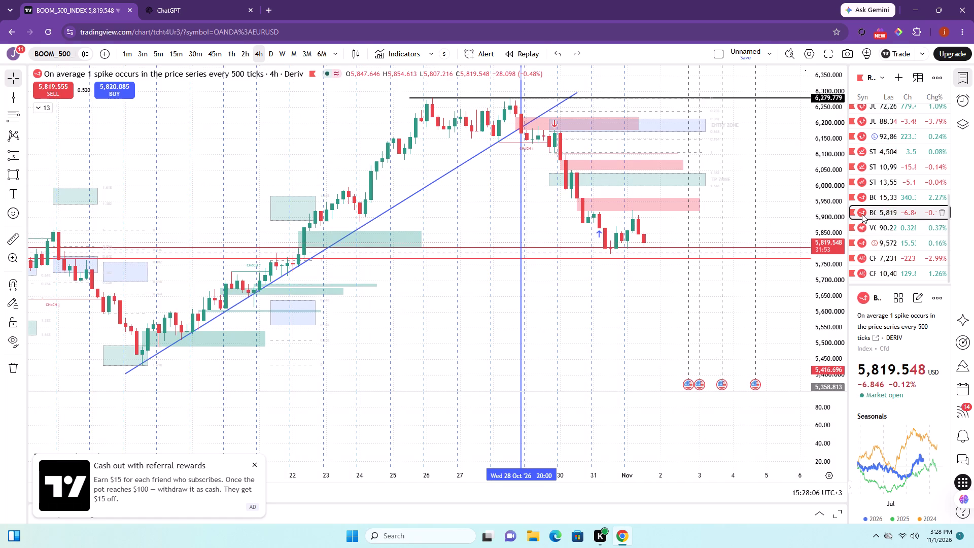
double_click(8, 151)
click(48, 190)
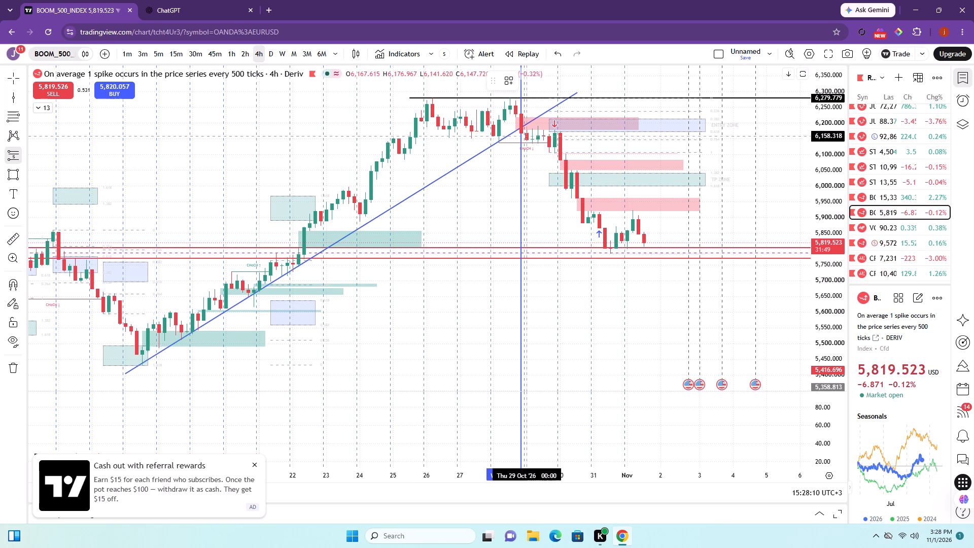
click(553, 132)
drag(533, 109, 546, 163)
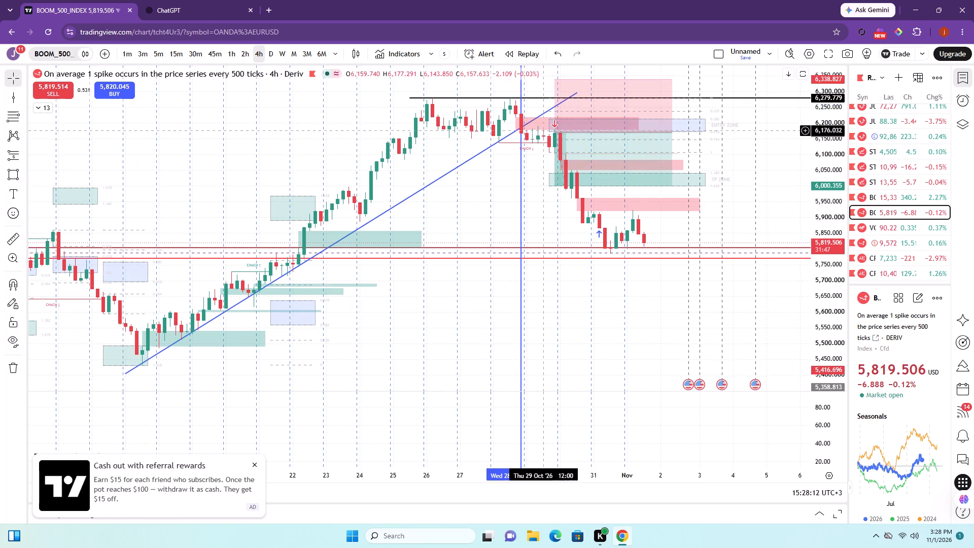
drag(546, 163, 546, 168)
drag(558, 117, 571, 133)
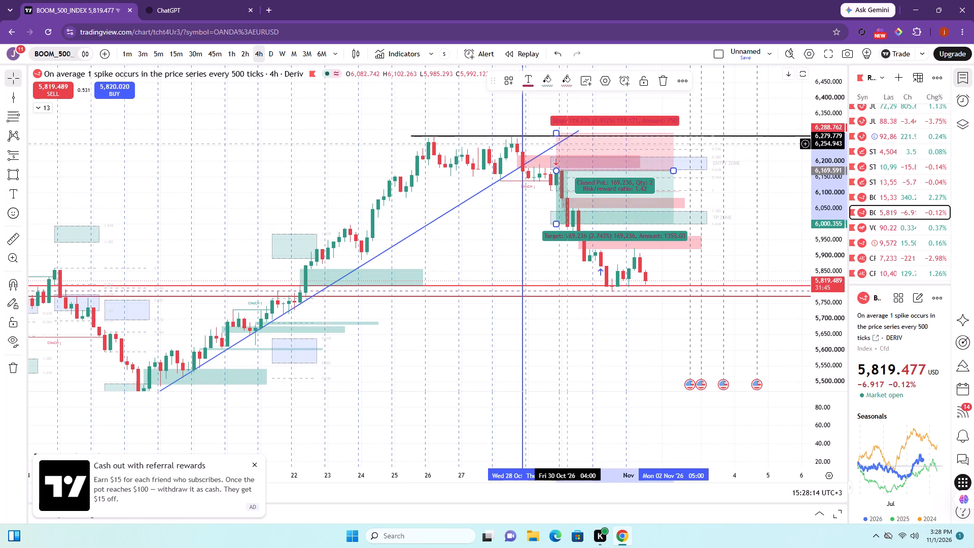
drag(554, 223, 580, 285)
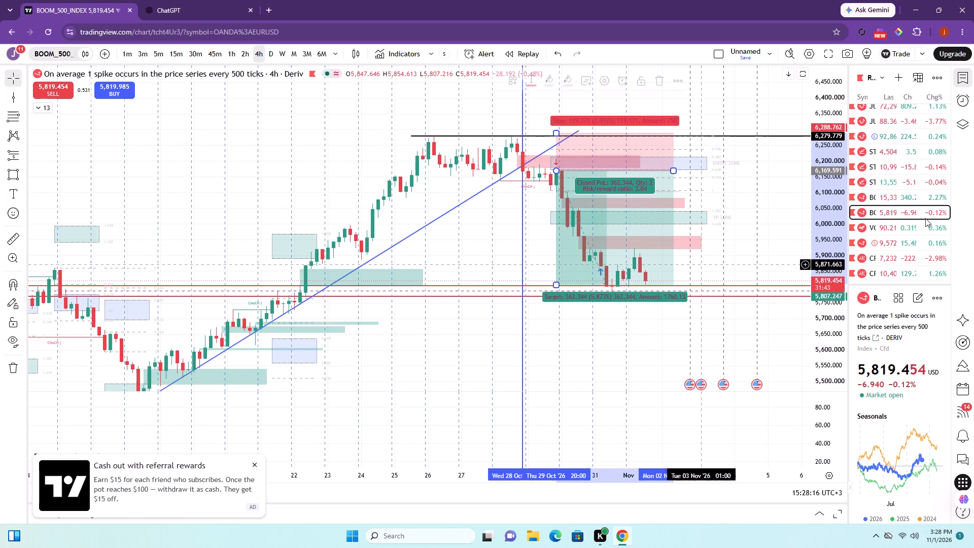
Review the 4-hour price structure of BOOM_1000, STEP_INDEX_300, STEP_INDEX_200 and STEP_INDEX_500 in turn.
click(888, 197)
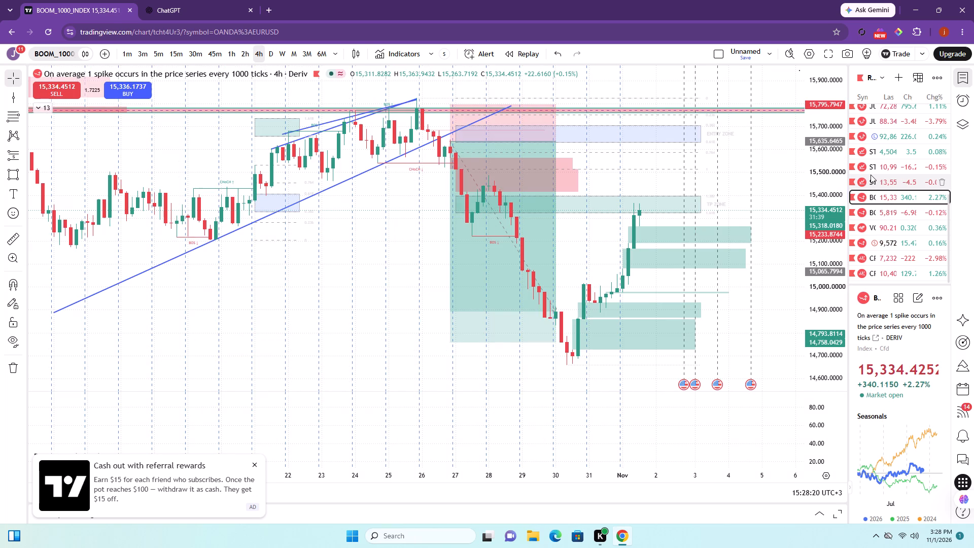
click(873, 183)
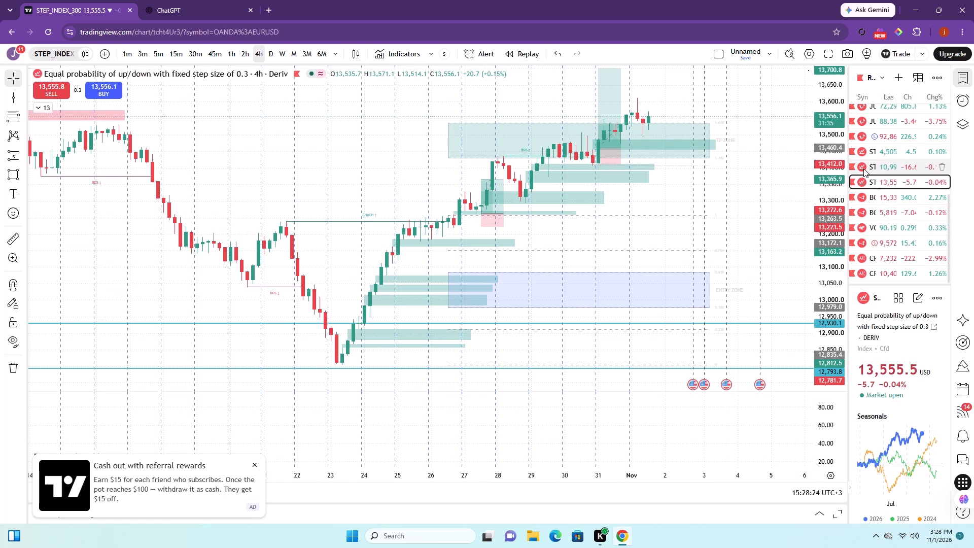
click(863, 168)
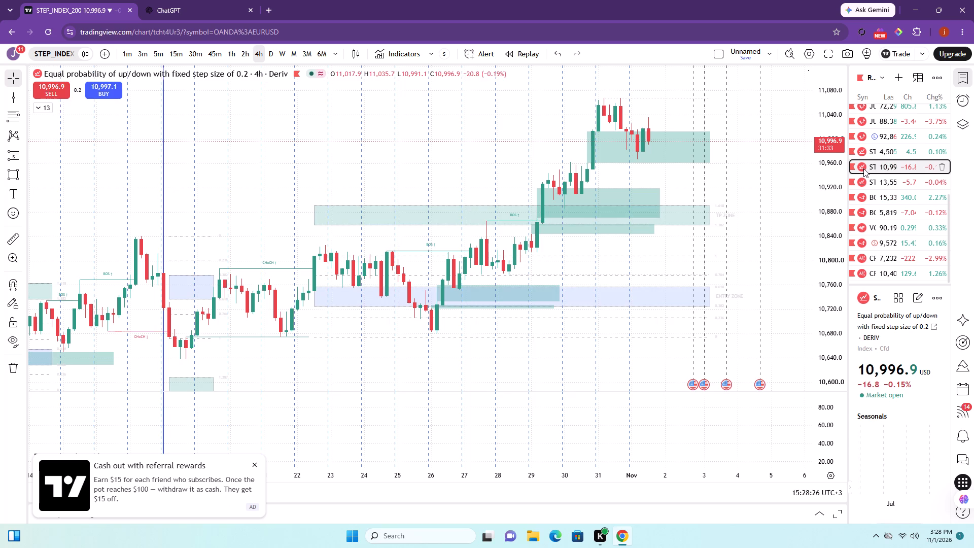
drag(388, 325, 483, 244)
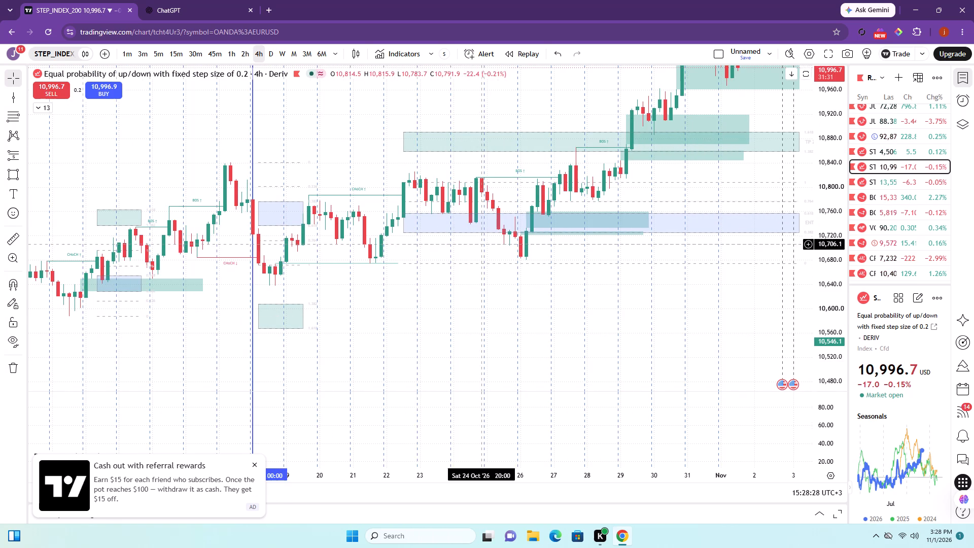
triple_click(391, 459)
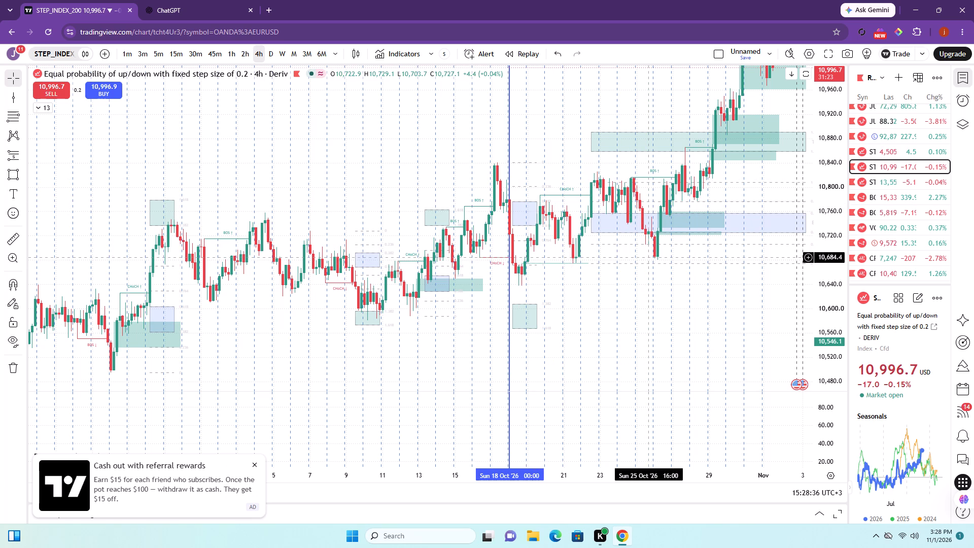
click(877, 153)
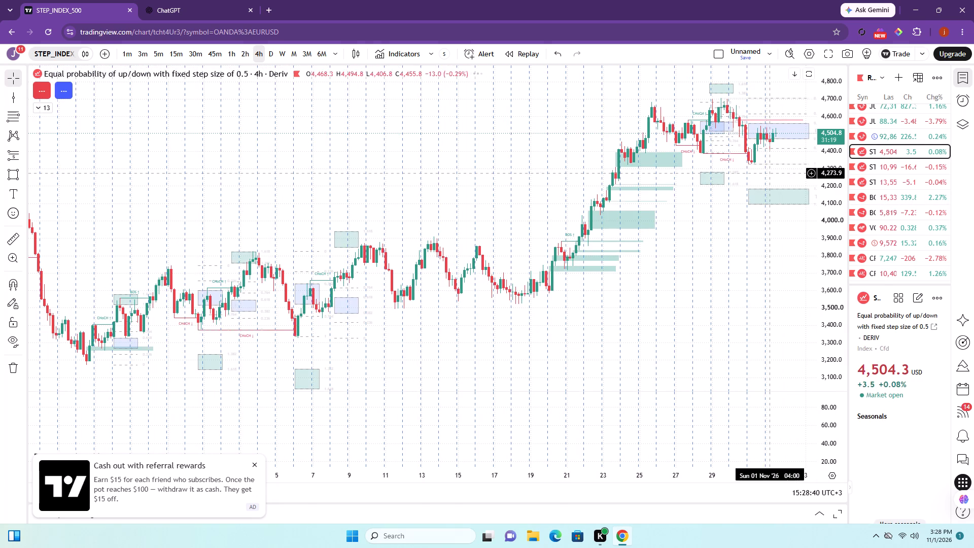
drag(772, 327, 642, 385)
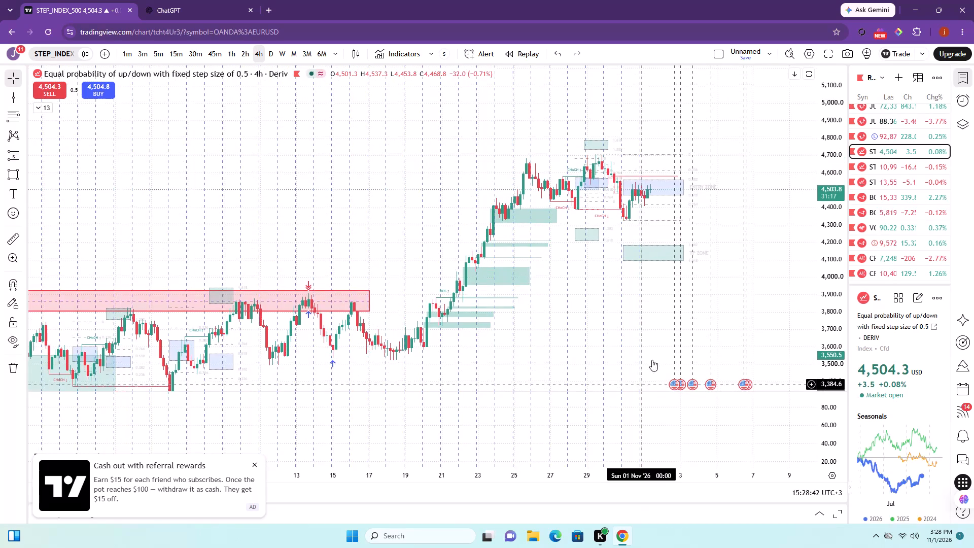
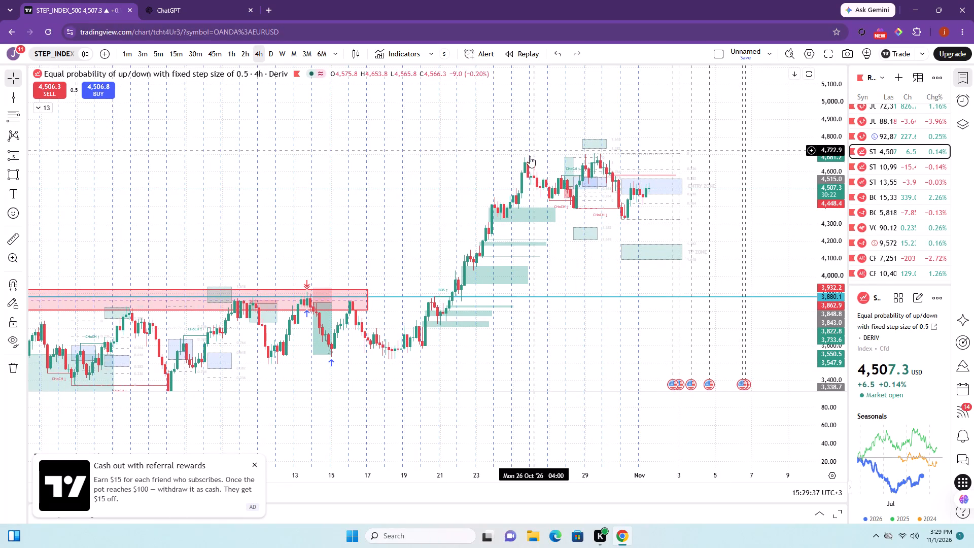
On the STEP_INDEX_500 daily chart, draw a horizontal ray from 29 July at about 4,591.7.
triple_click(394, 460)
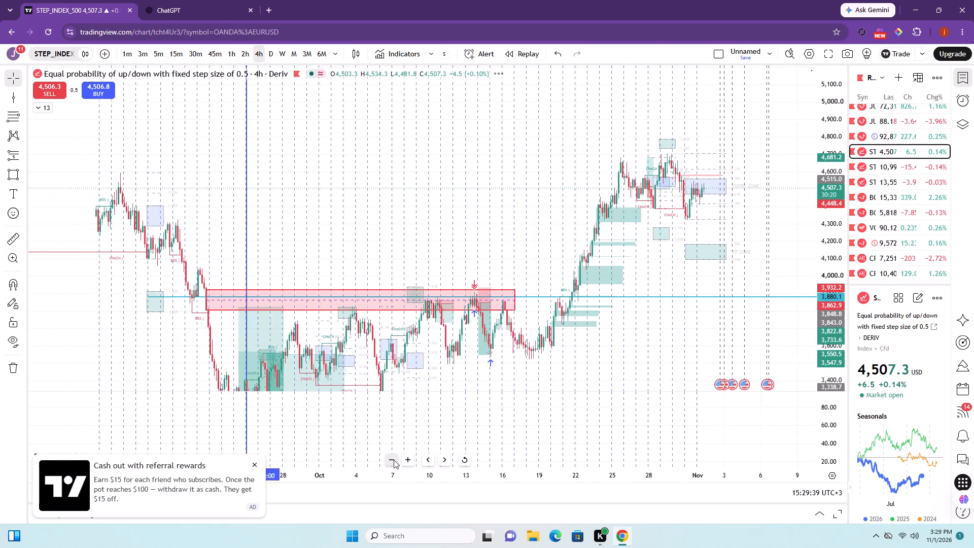
click(394, 460)
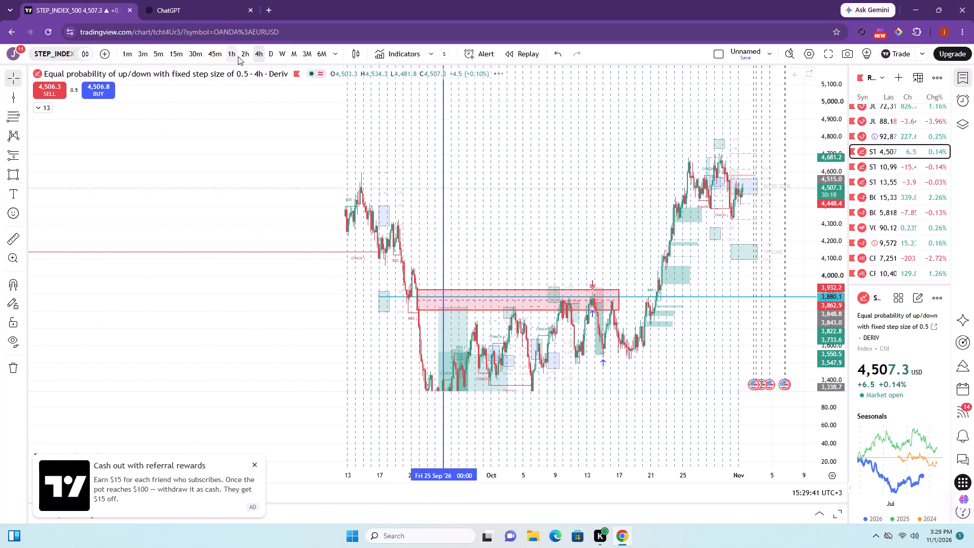
click(274, 53)
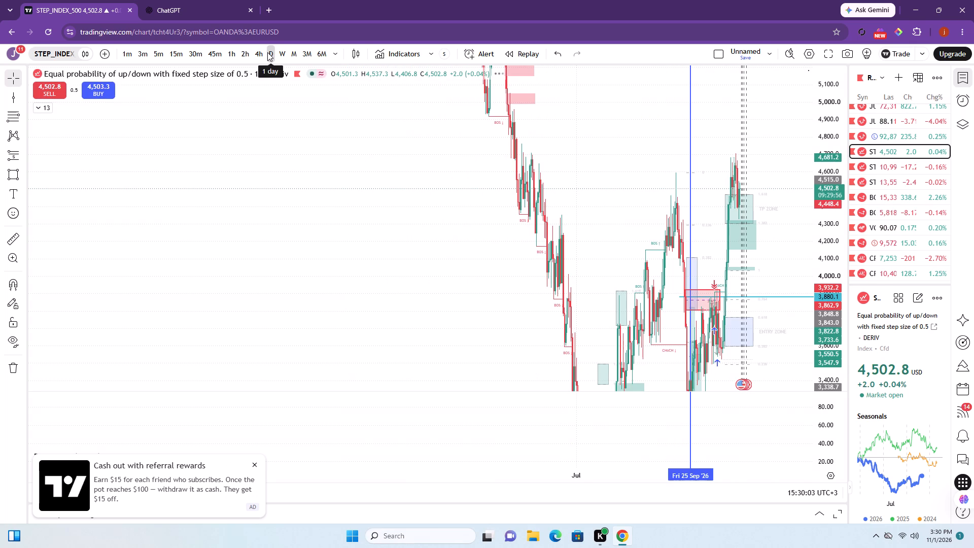
double_click(19, 94)
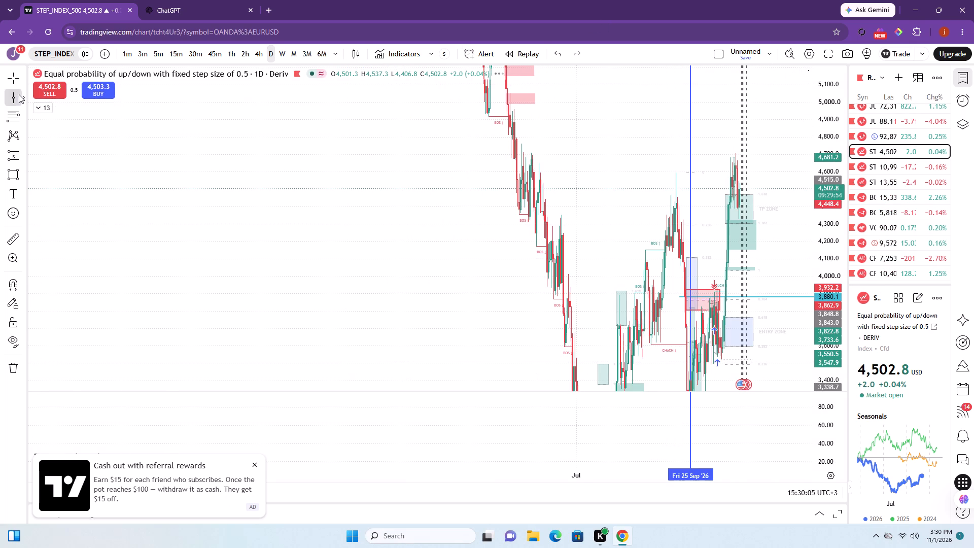
click(48, 227)
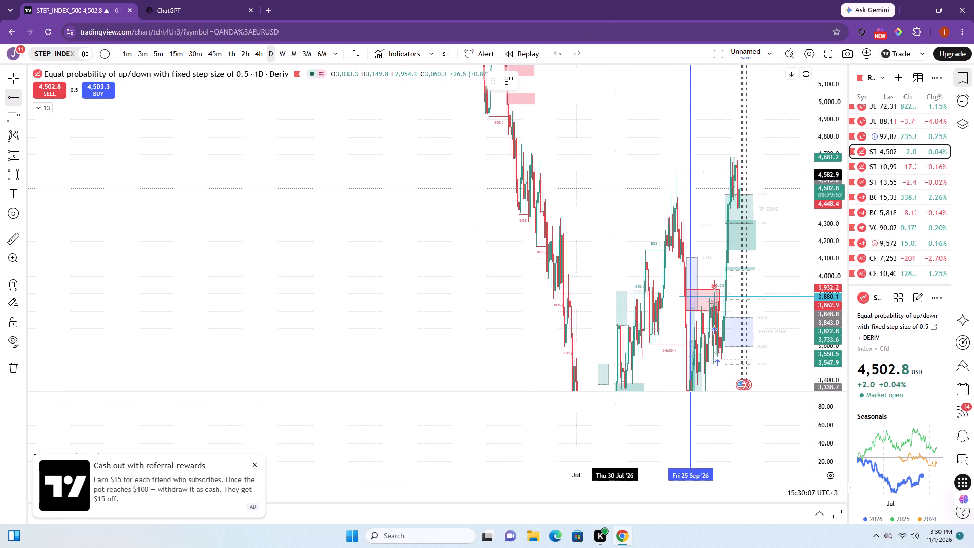
click(613, 173)
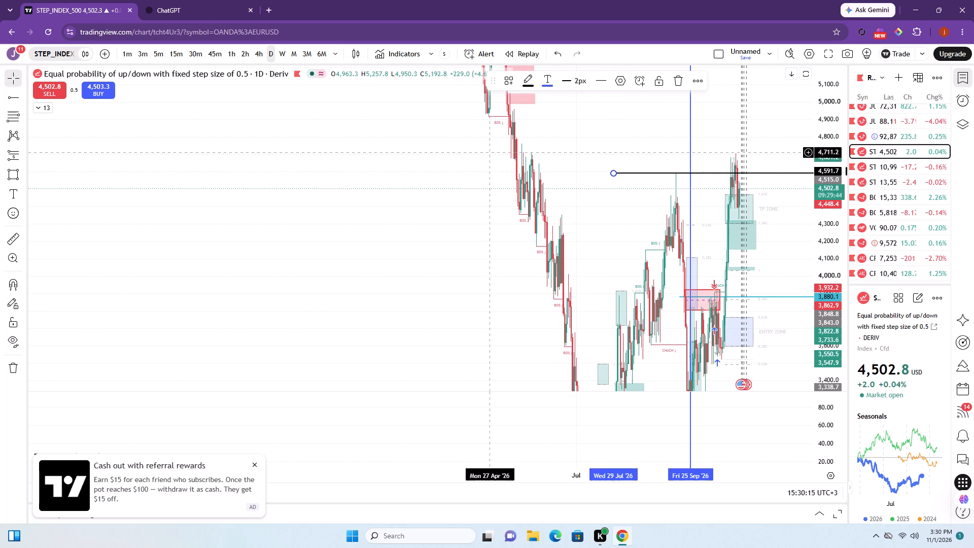
Return STEP_INDEX_500 to the 4-hour chart and sell 11.3 units at market.
click(261, 55)
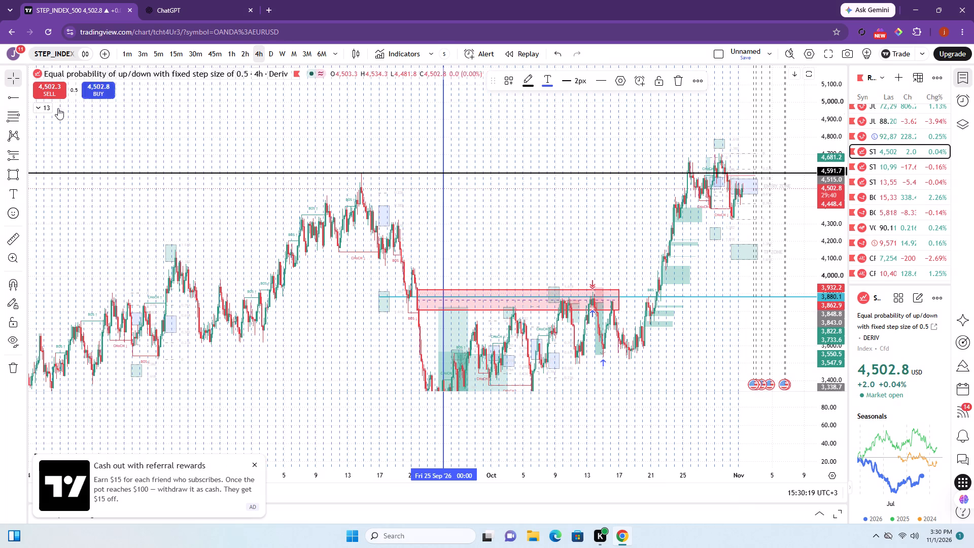
click(49, 93)
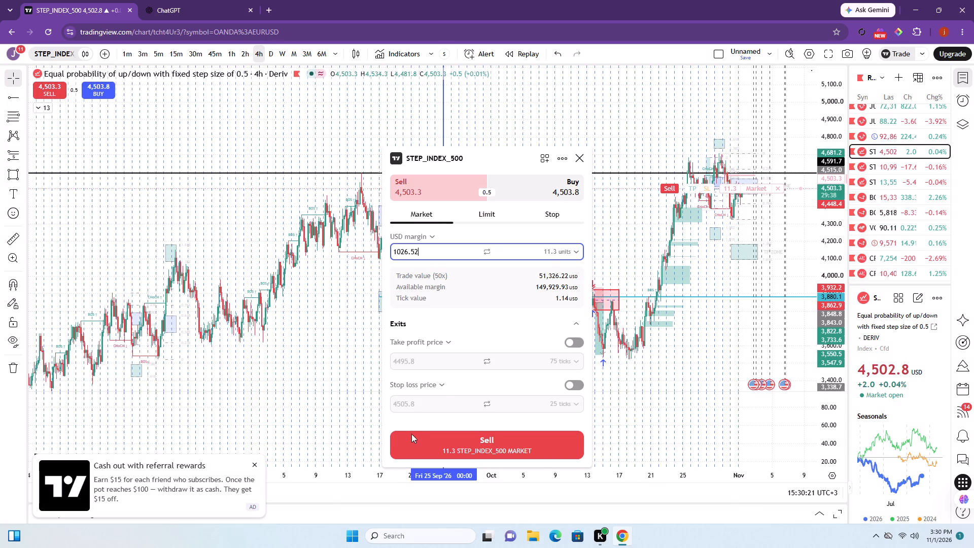
click(410, 440)
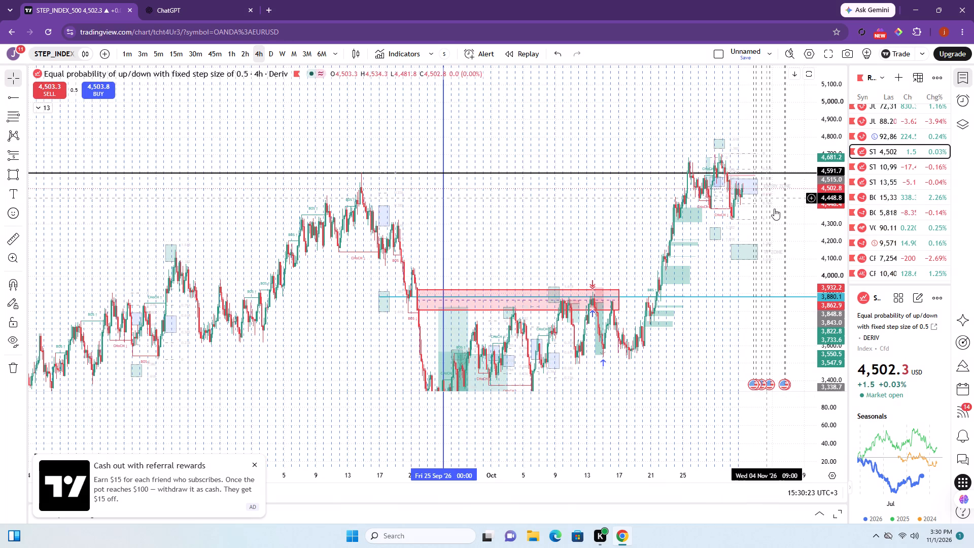
Set the short trade's stop loss to 4,717.0 and its take profit to 4,090.2 on the chart.
drag(776, 213, 664, 216)
drag(692, 189, 693, 155)
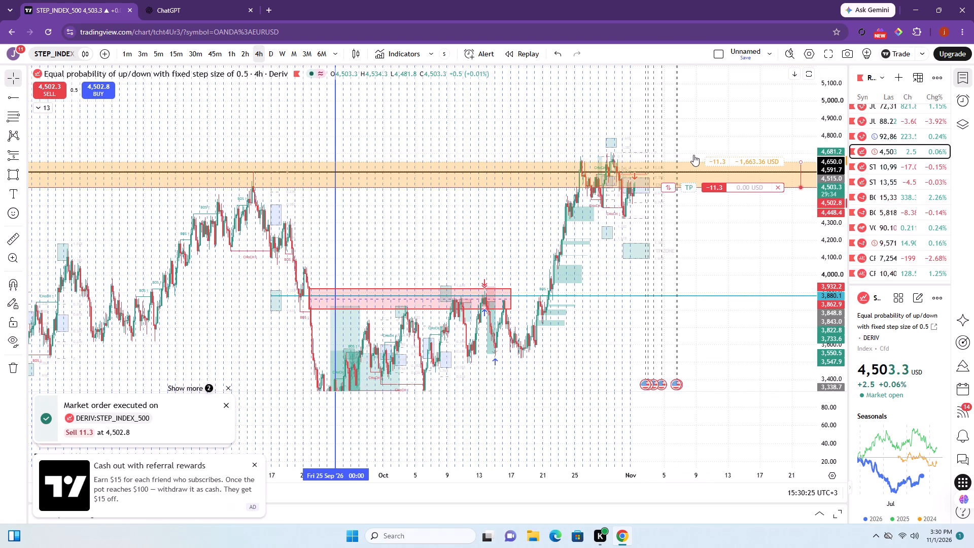
drag(693, 155, 693, 150)
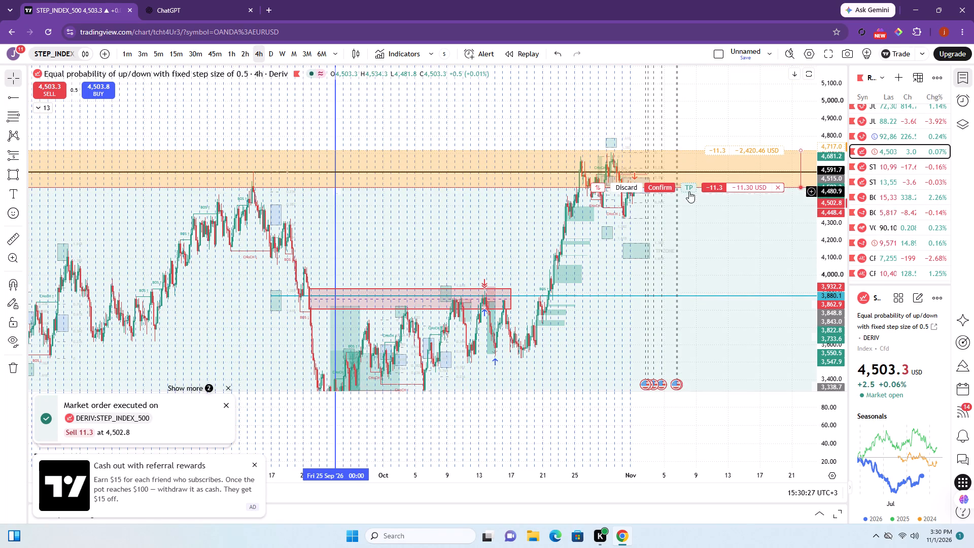
drag(689, 191, 702, 261)
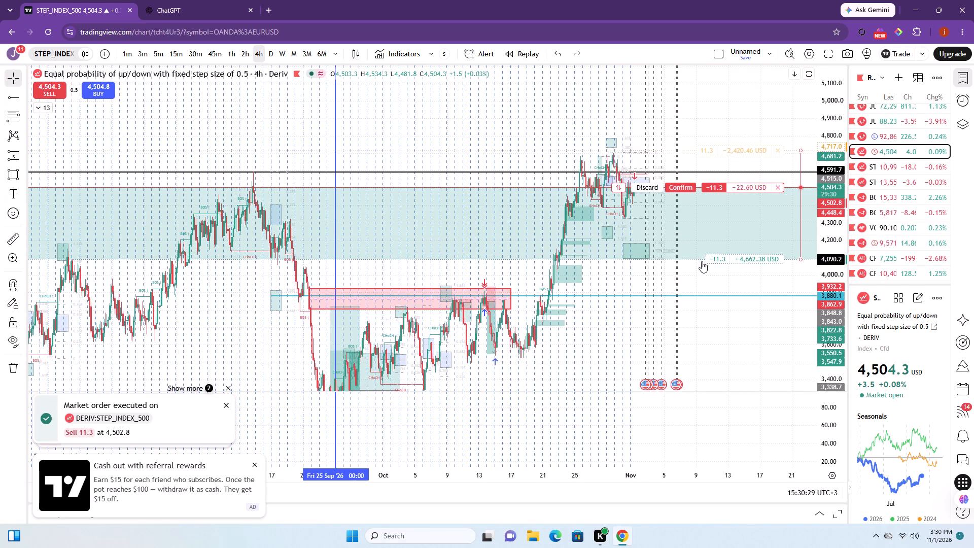
drag(702, 261, 699, 259)
click(682, 187)
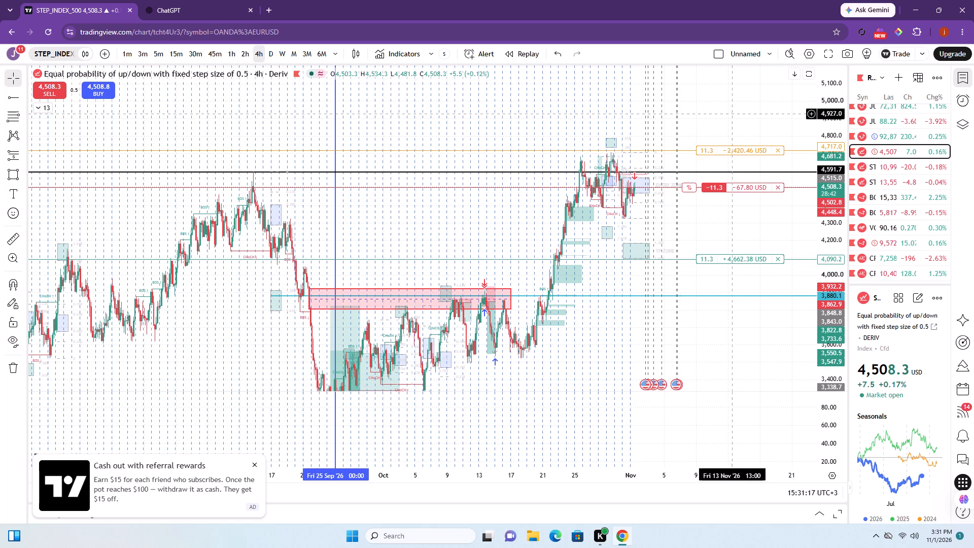
Hide the SM Scalp and LuxAlgo Fair Value Gap indicators on the 4-hour chart.
click(36, 109)
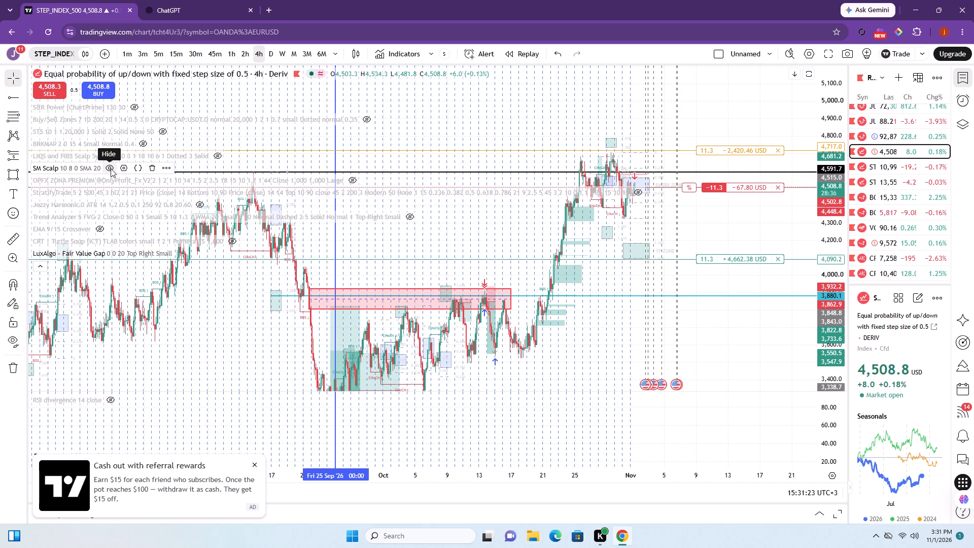
click(111, 168)
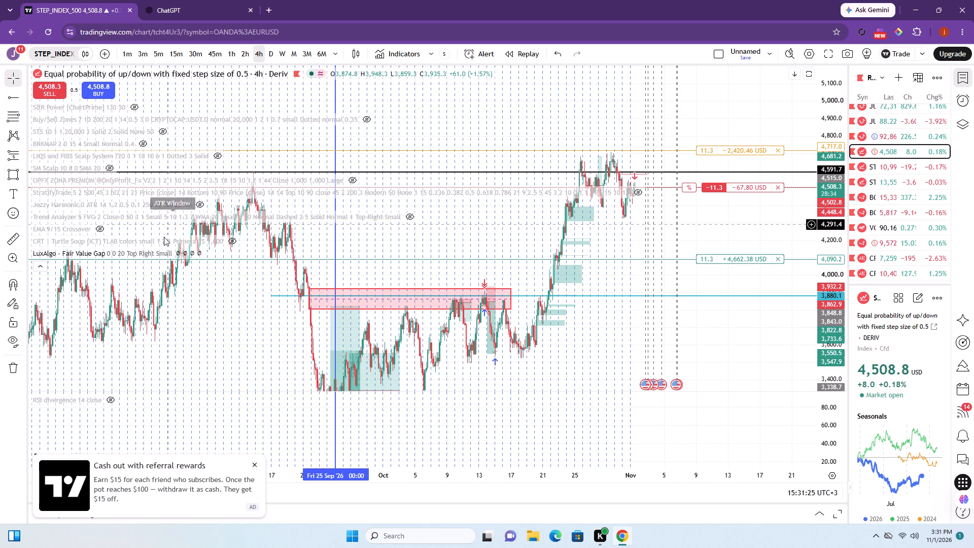
click(179, 250)
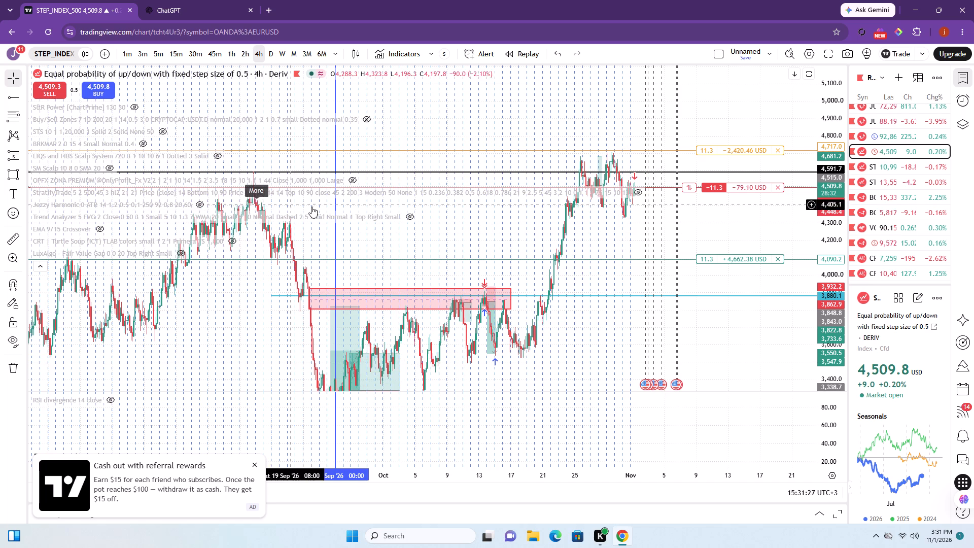
Temporarily show the Jezzy Harmonic indicator to check its patterns on the 4-hour and daily charts, and hide it again.
click(197, 203)
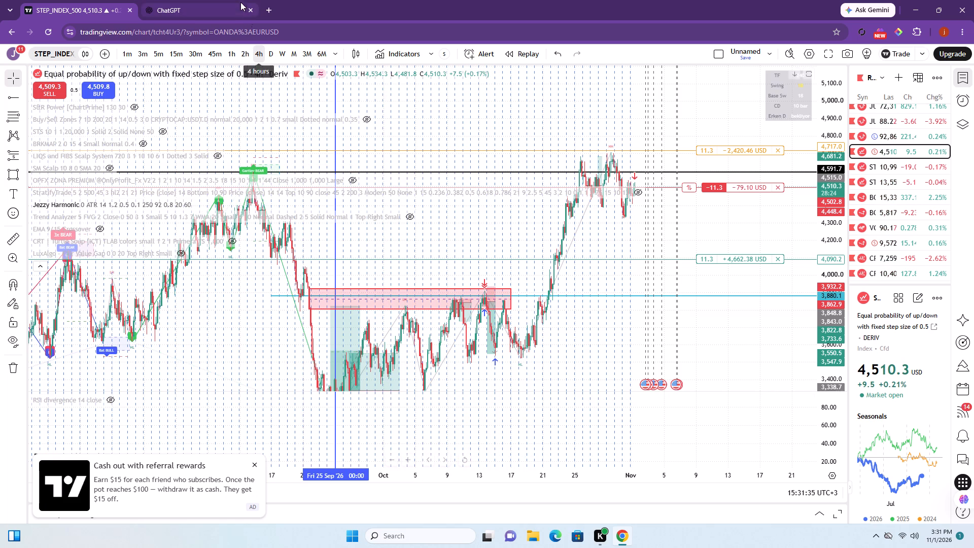
click(269, 51)
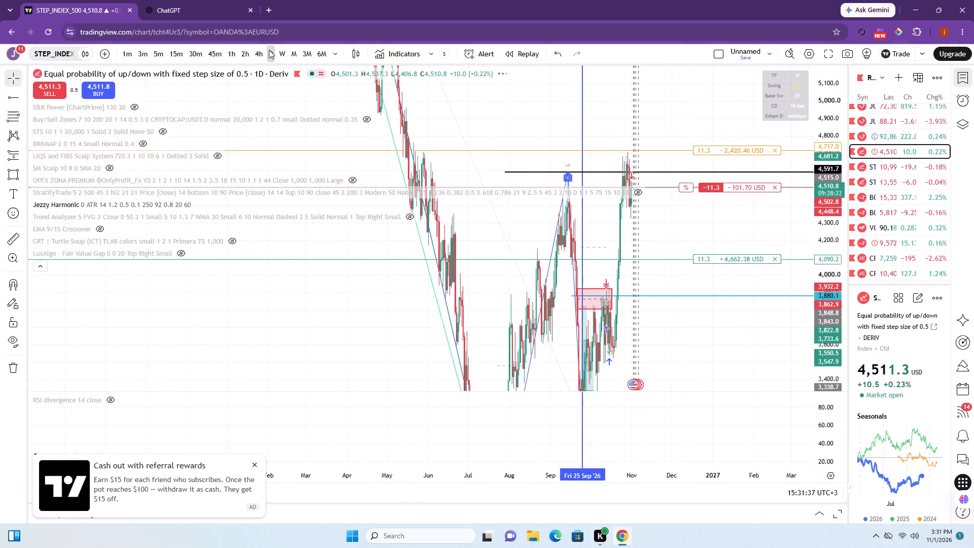
click(262, 54)
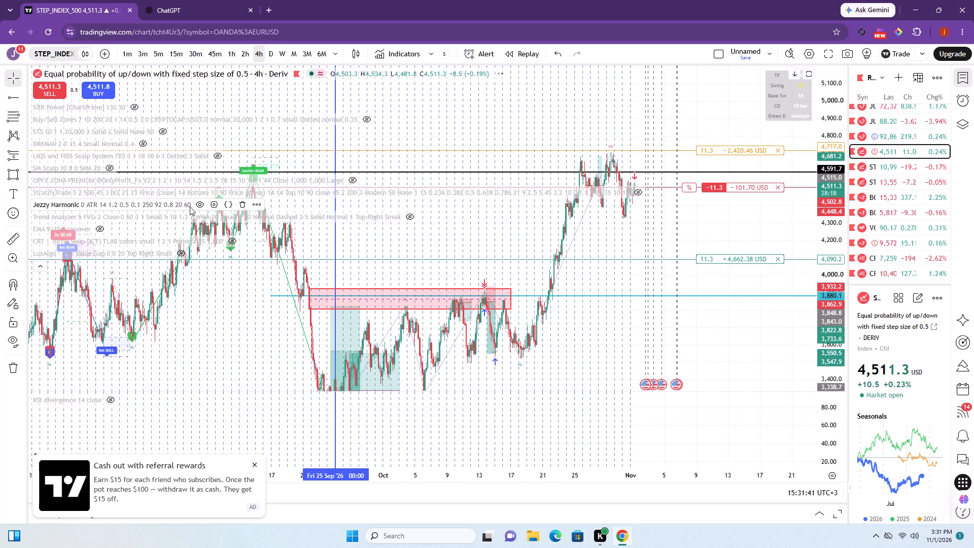
click(197, 203)
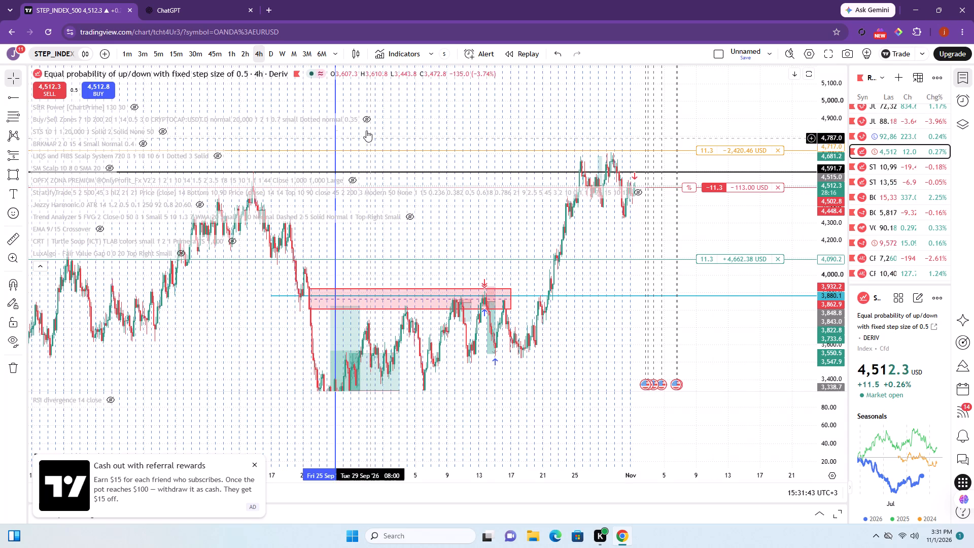
Temporarily show the Buy/Sell Zones indicator to examine its zones around recent 4-hour price, and hide it again.
click(365, 121)
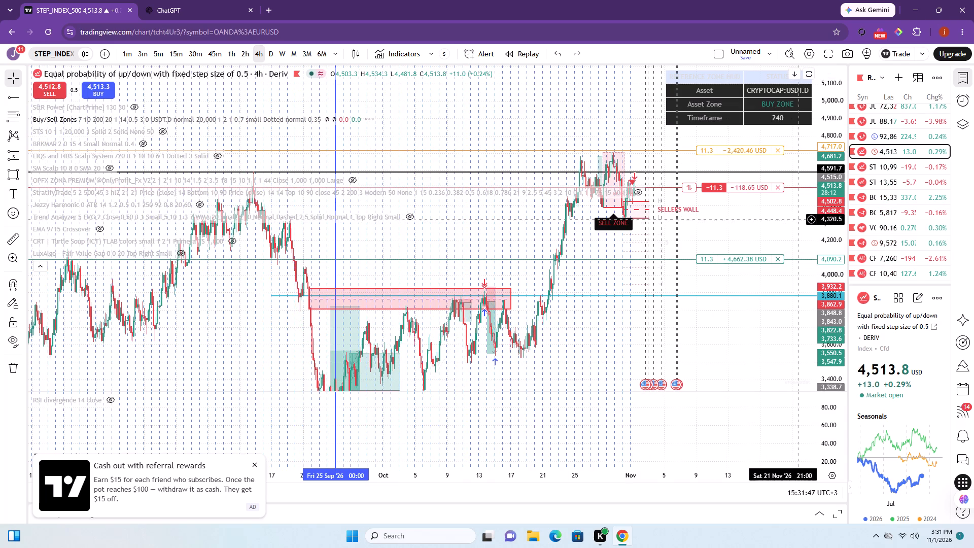
drag(796, 222, 768, 240)
drag(767, 238, 766, 248)
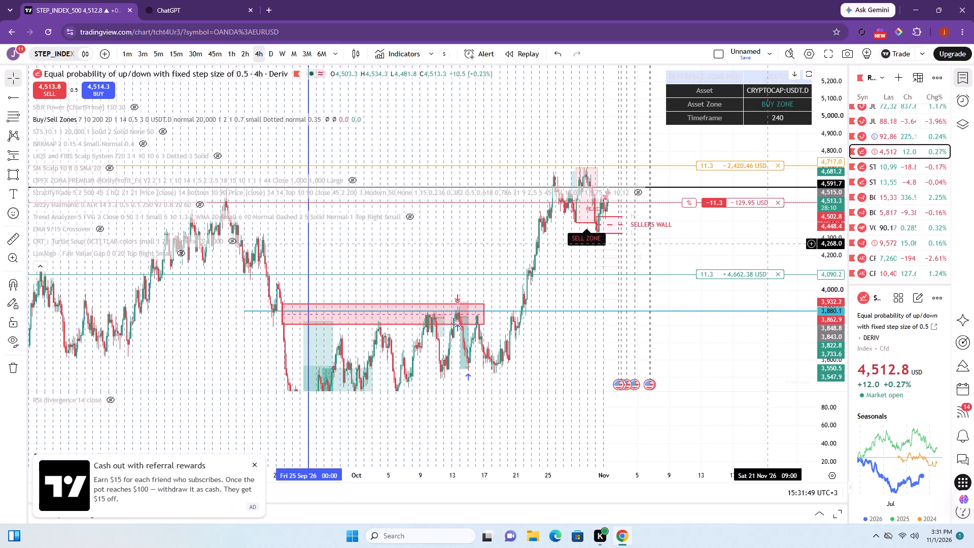
drag(766, 248, 760, 255)
click(40, 265)
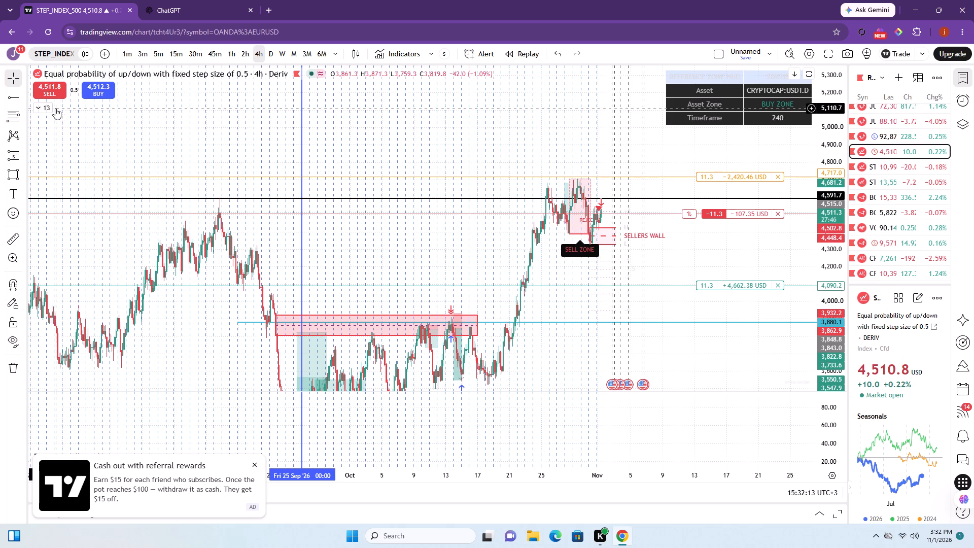
click(39, 110)
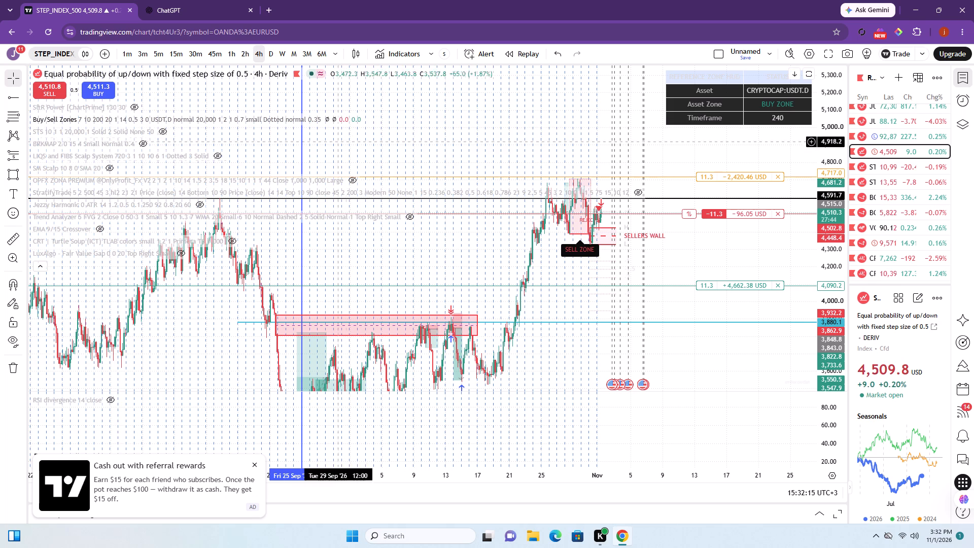
click(327, 120)
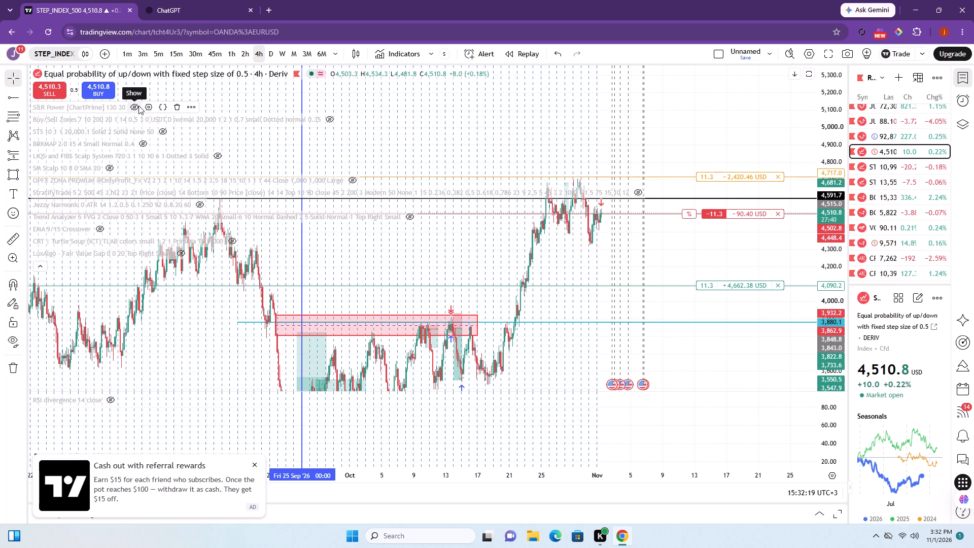
Show the S&R Power [ChartPrime] indicator on the 4-hour chart.
click(135, 108)
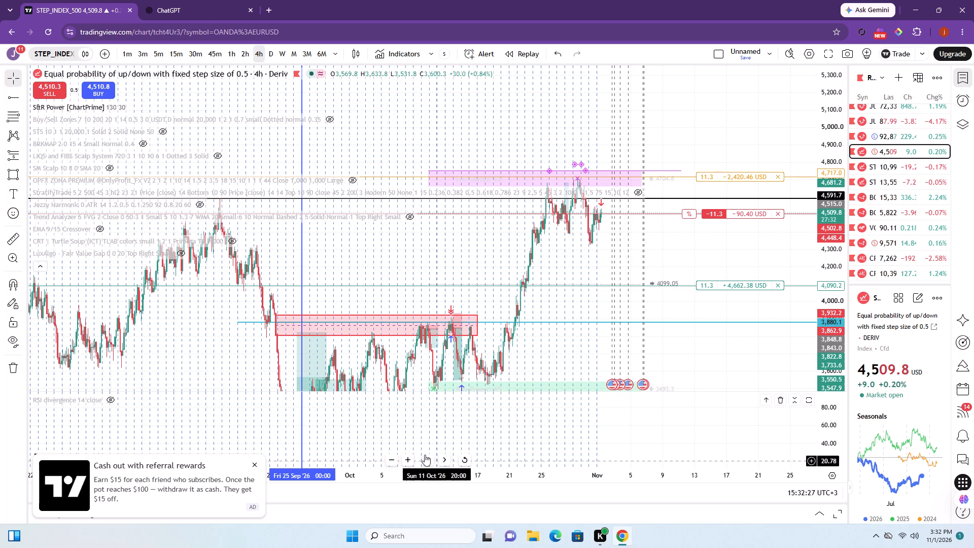
Draw a rectangle from 30 October to 2 November between about 4,489.6 and 4,577.1 and fill it light grey.
triple_click(410, 462)
drag(469, 239, 569, 288)
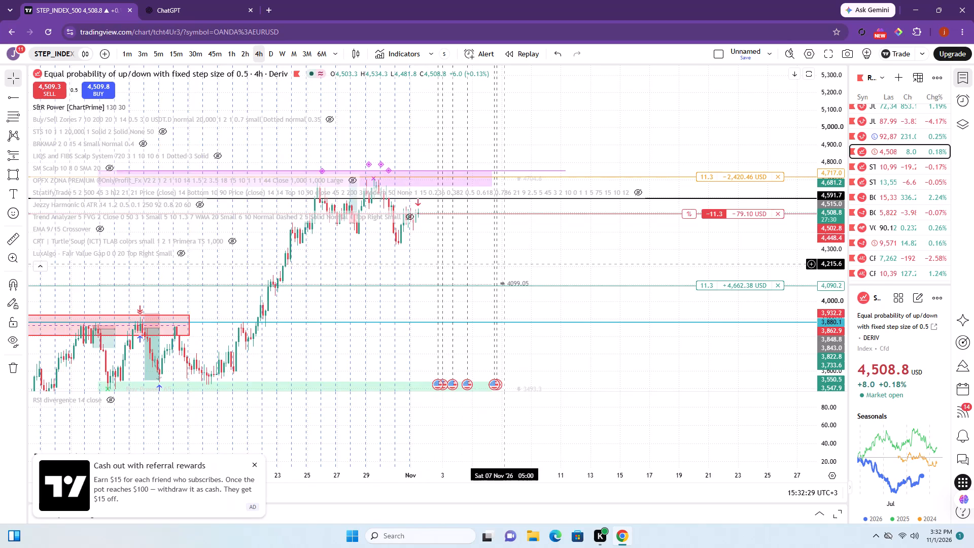
drag(569, 288, 572, 288)
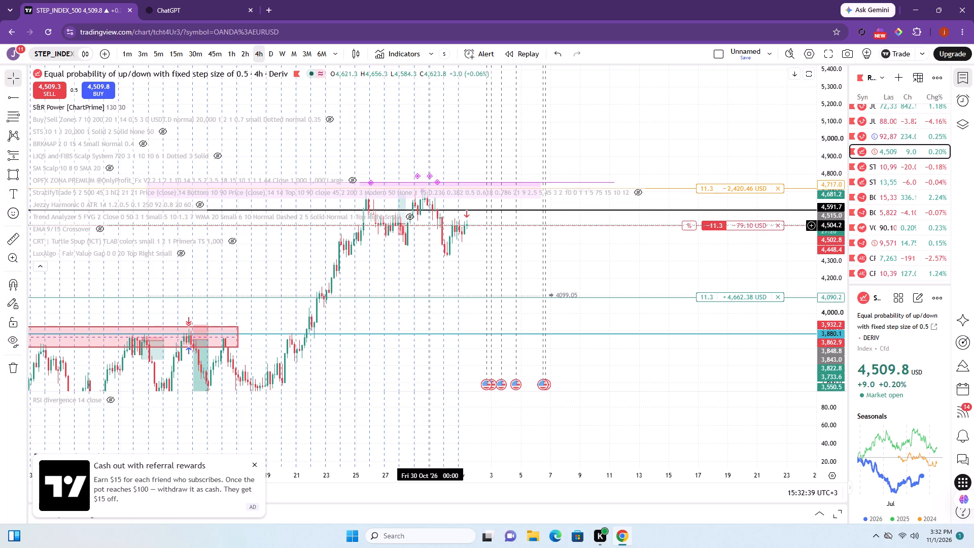
click(18, 177)
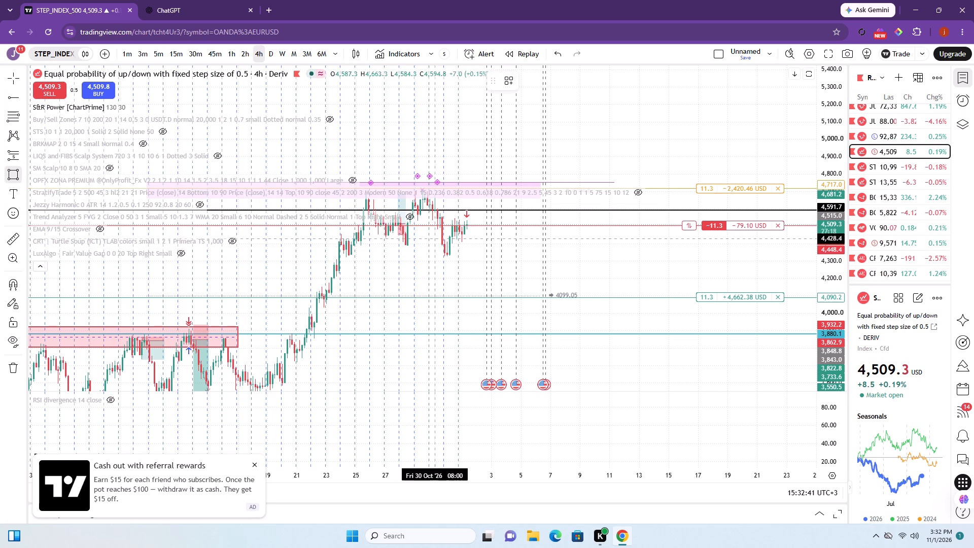
click(439, 228)
click(484, 213)
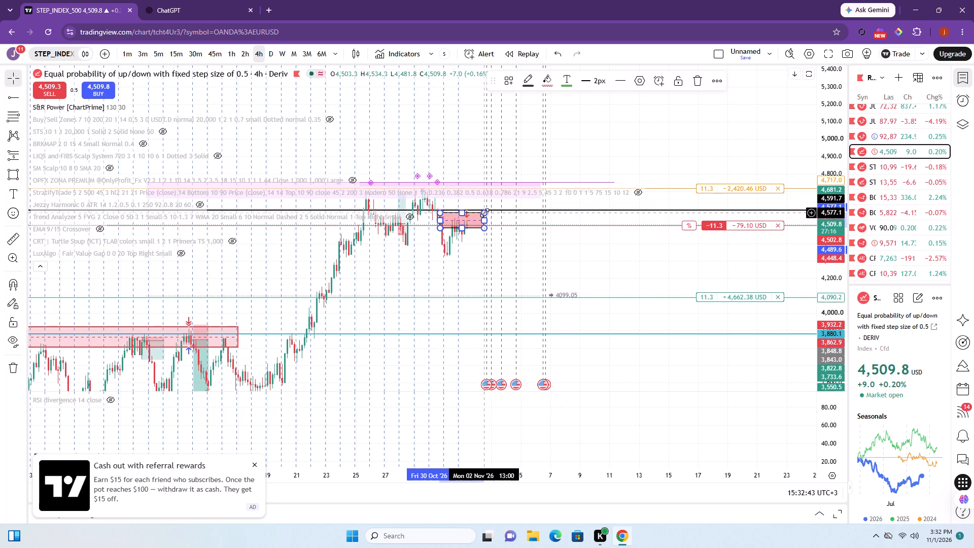
click(551, 78)
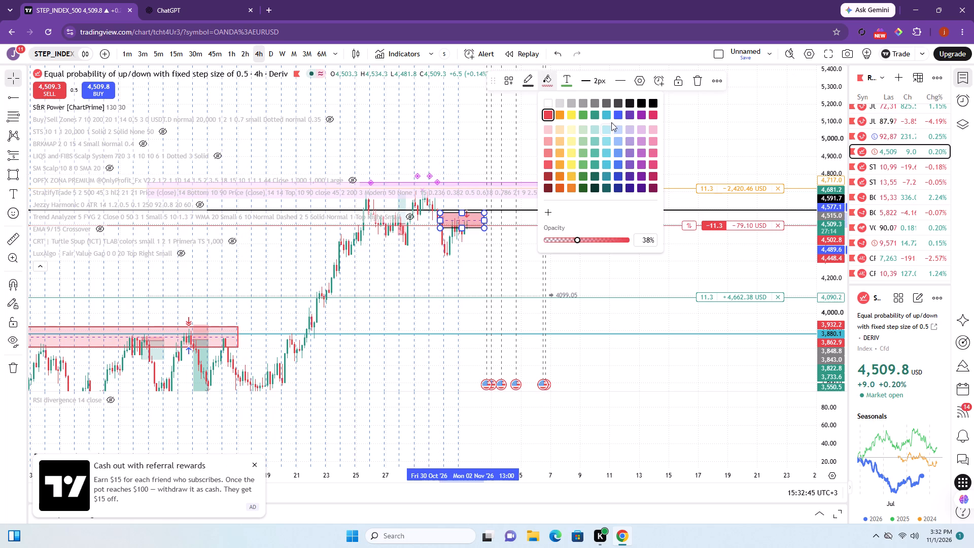
click(562, 103)
click(572, 261)
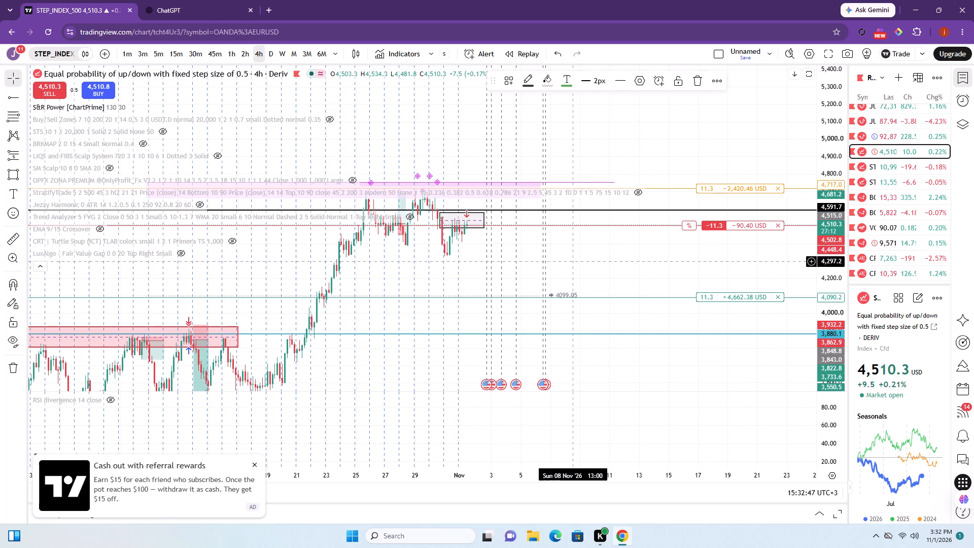
Temporarily show the BRKMAP indicator to examine its breakout and destination zones, and hide it again.
drag(562, 264, 664, 291)
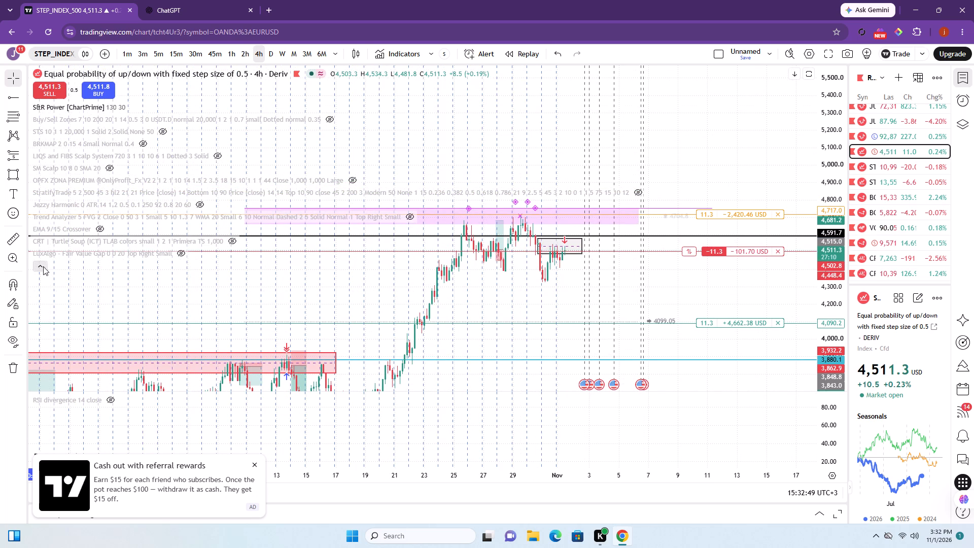
click(143, 143)
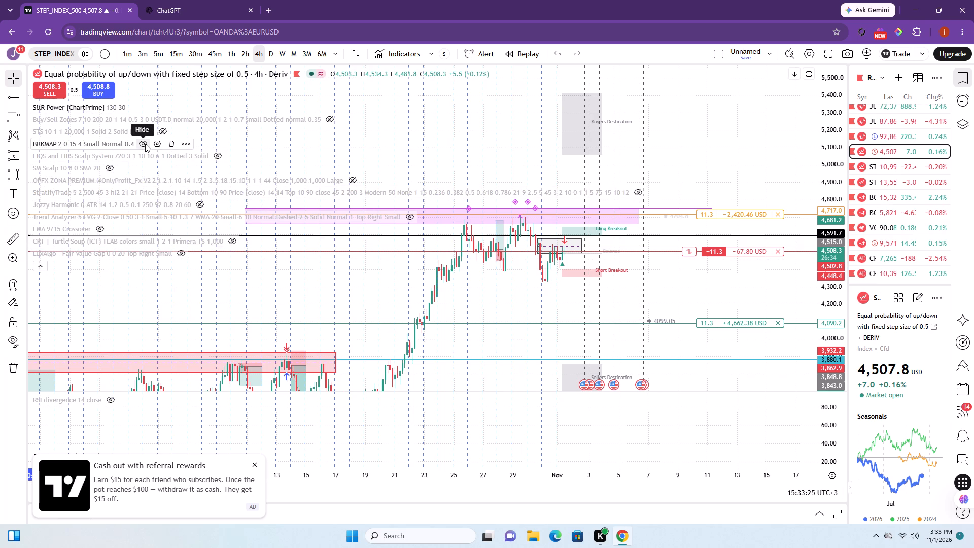
click(145, 144)
Show the OPFX ZONA PREMIUM indicator on the 4-hour chart.
click(353, 180)
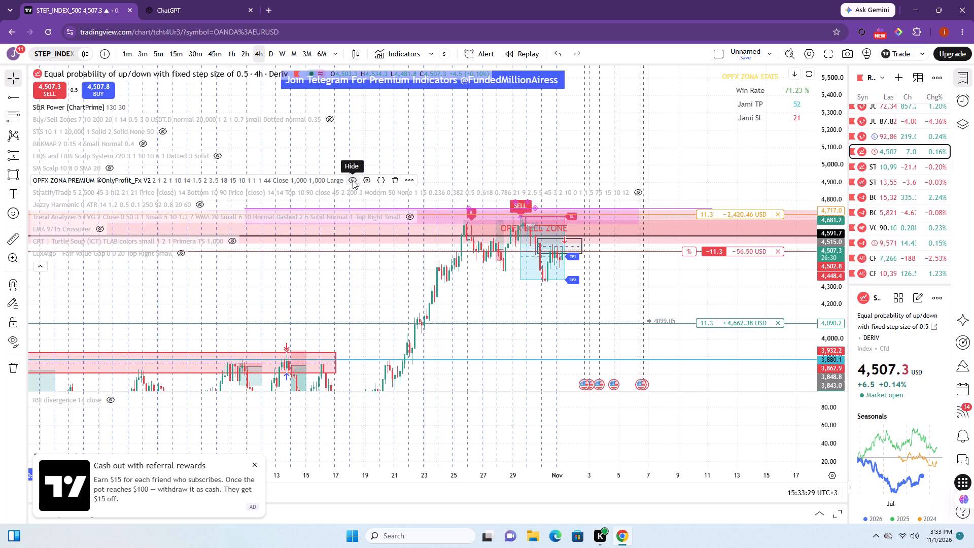
Switch the STEP_INDEX_500 chart to the 1-hour timeframe and collapse the indicator list.
click(231, 50)
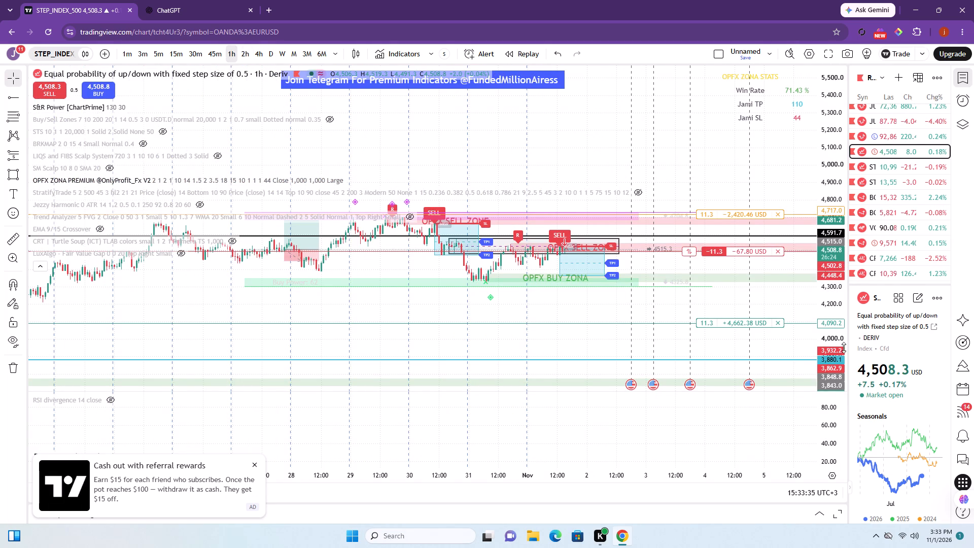
drag(826, 371, 796, 220)
drag(751, 332, 739, 312)
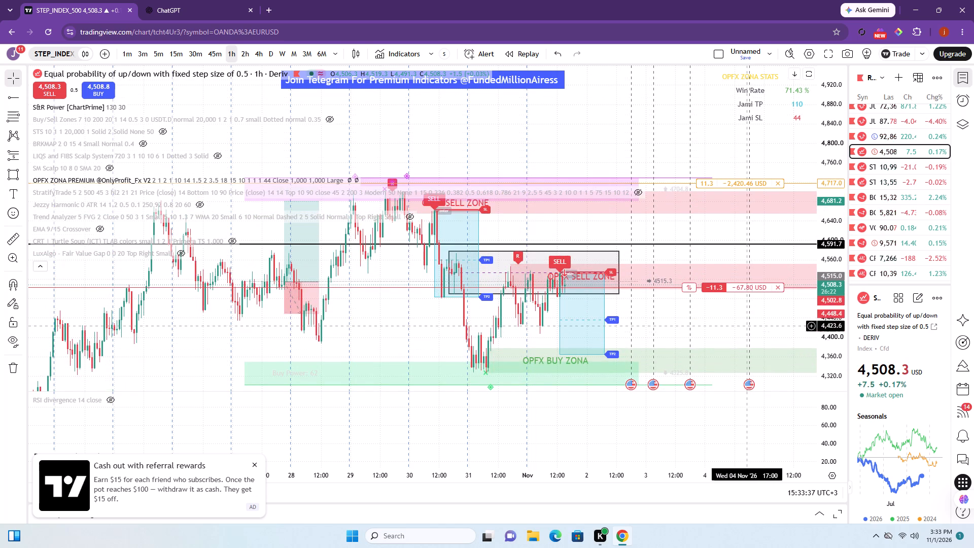
drag(739, 312, 729, 259)
click(37, 265)
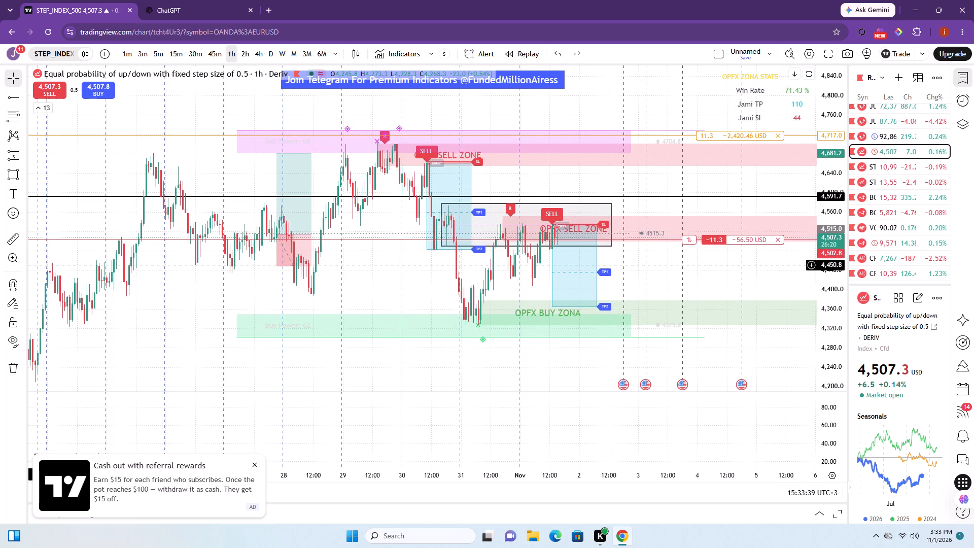
Delete the long position drawing around 28 October.
click(289, 175)
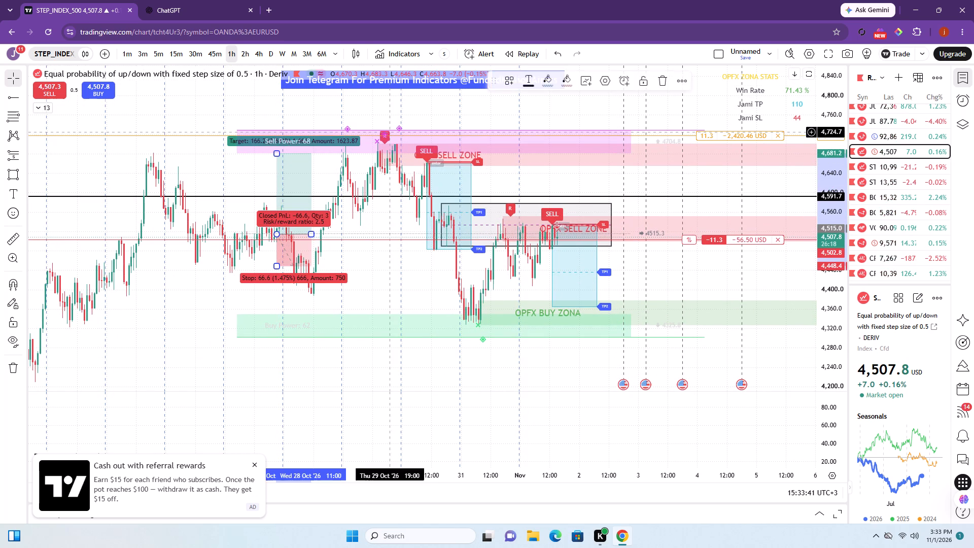
click(662, 83)
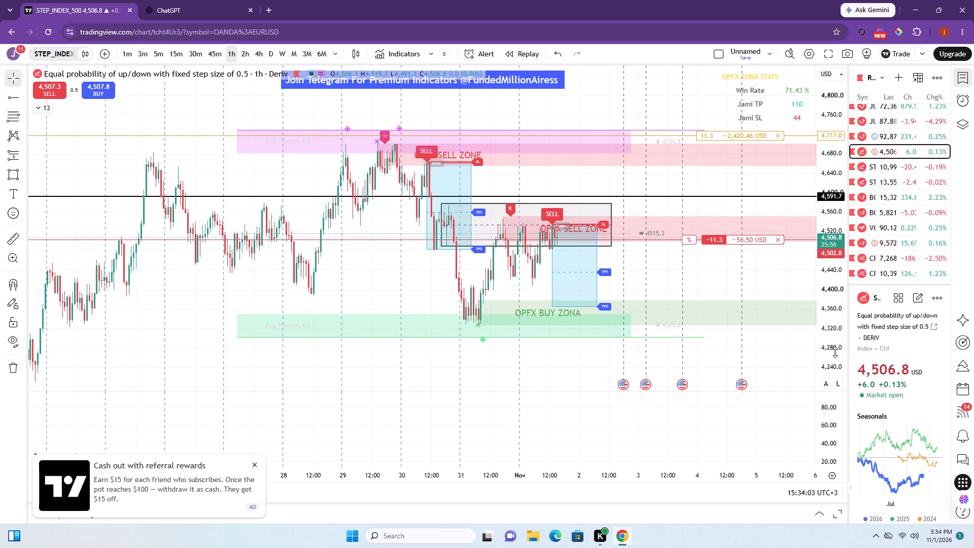
Examine the OPFX sell and buy zones and the price action around the grey rectangle on the 1-hour chart.
drag(835, 352, 832, 270)
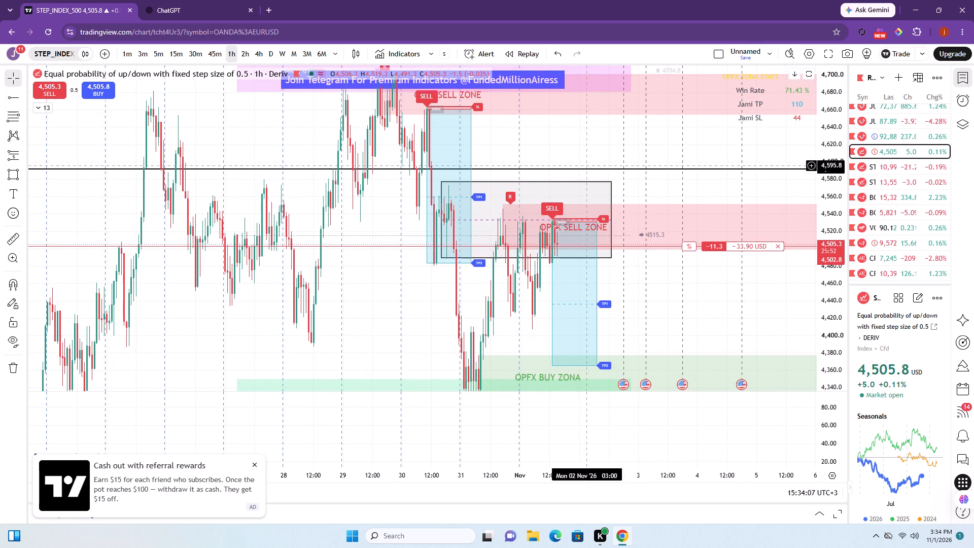
drag(524, 128, 607, 273)
drag(838, 342, 845, 270)
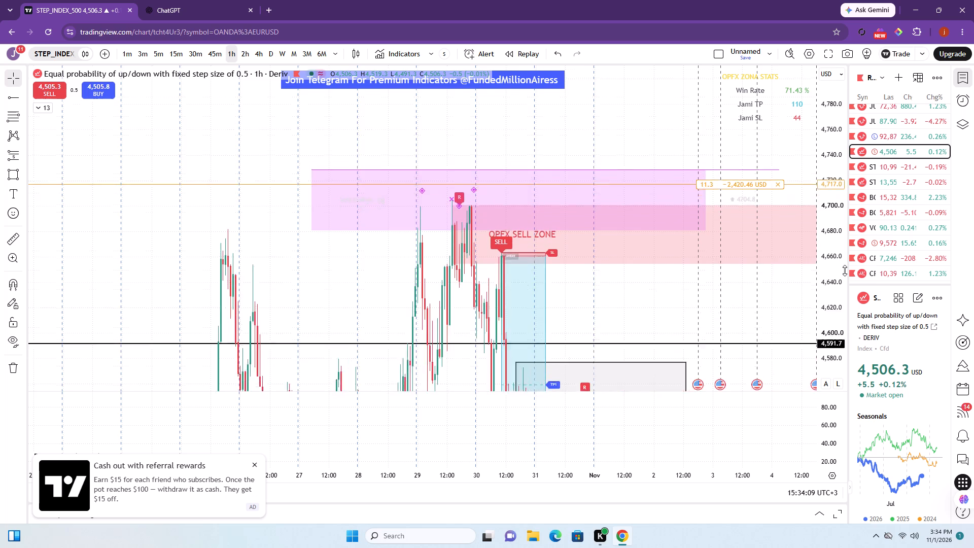
drag(845, 270, 846, 44)
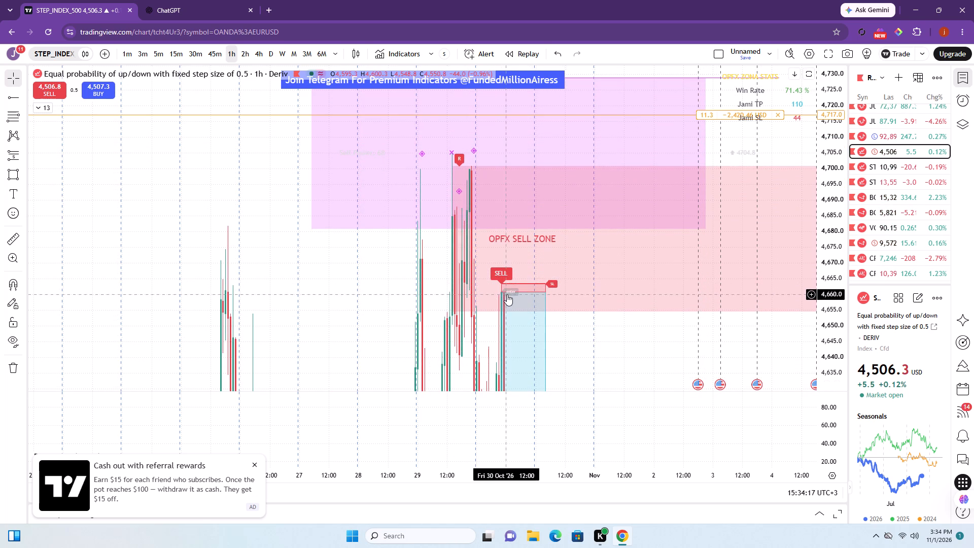
drag(835, 135, 835, 134)
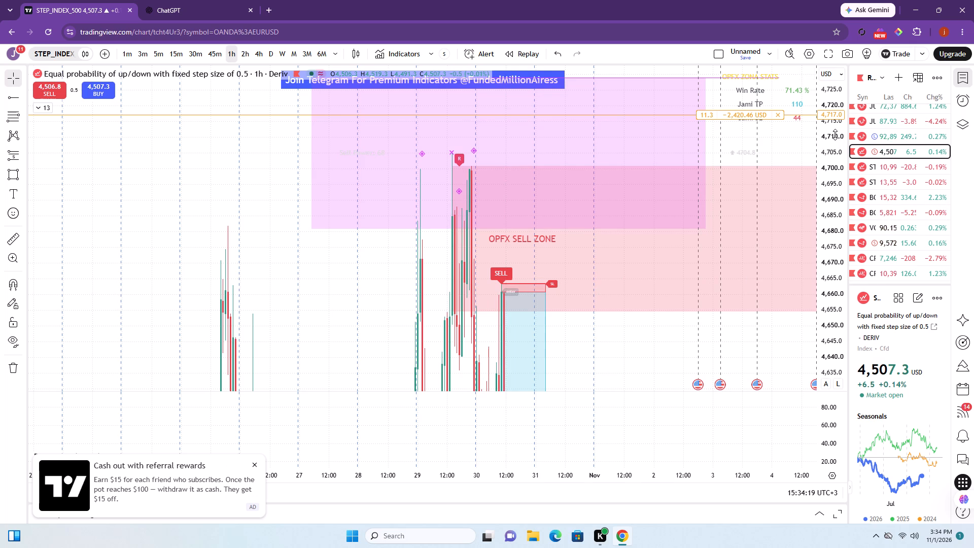
drag(835, 134, 830, 388)
drag(793, 270, 772, 214)
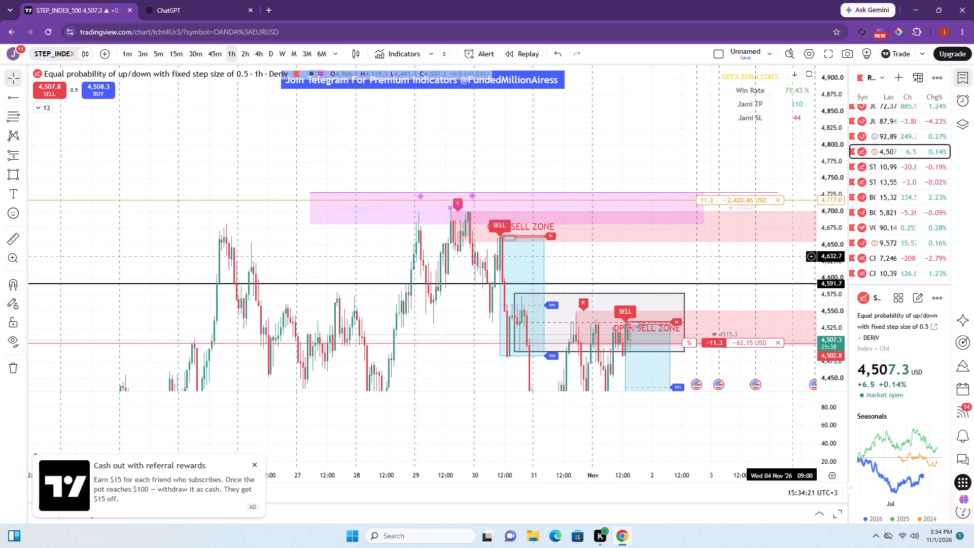
drag(772, 214, 709, 155)
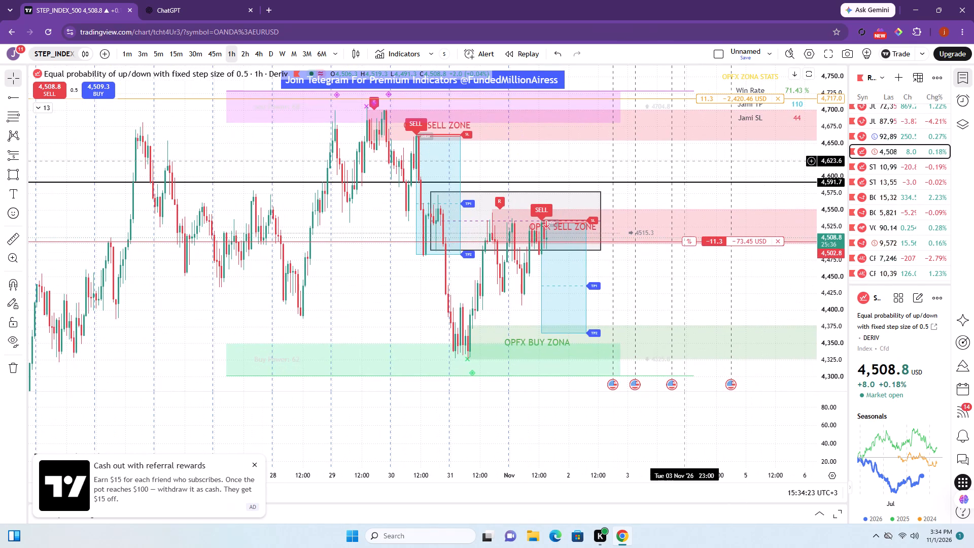
drag(833, 354, 833, 348)
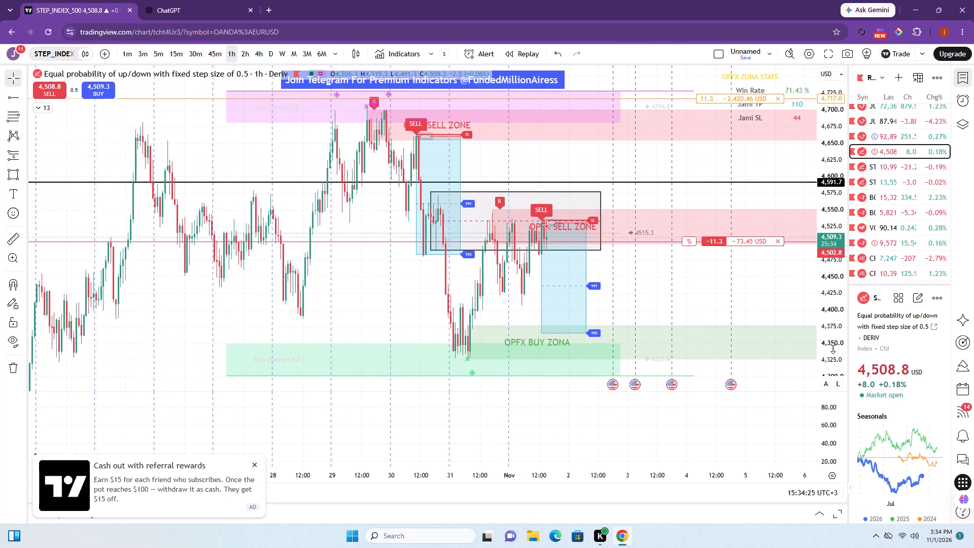
drag(833, 348, 823, 176)
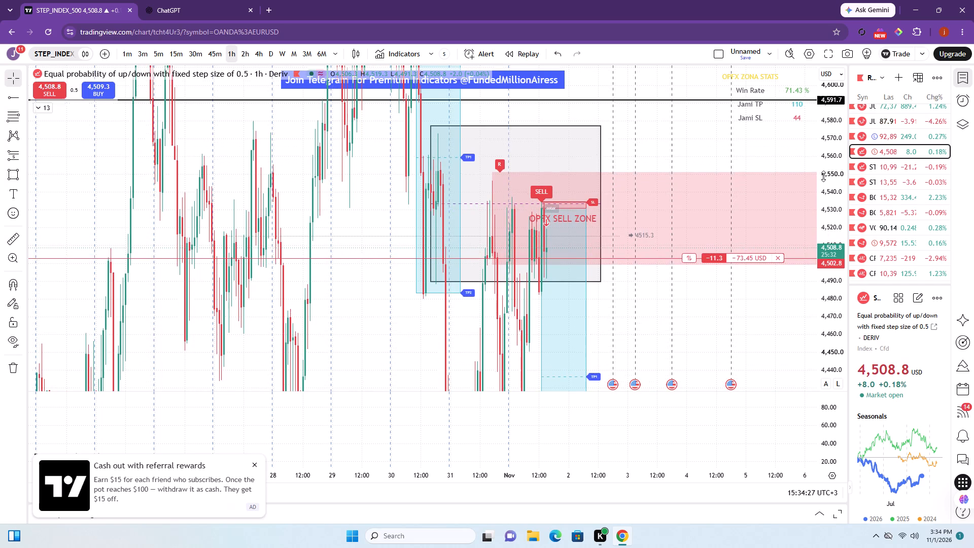
drag(823, 176, 826, 158)
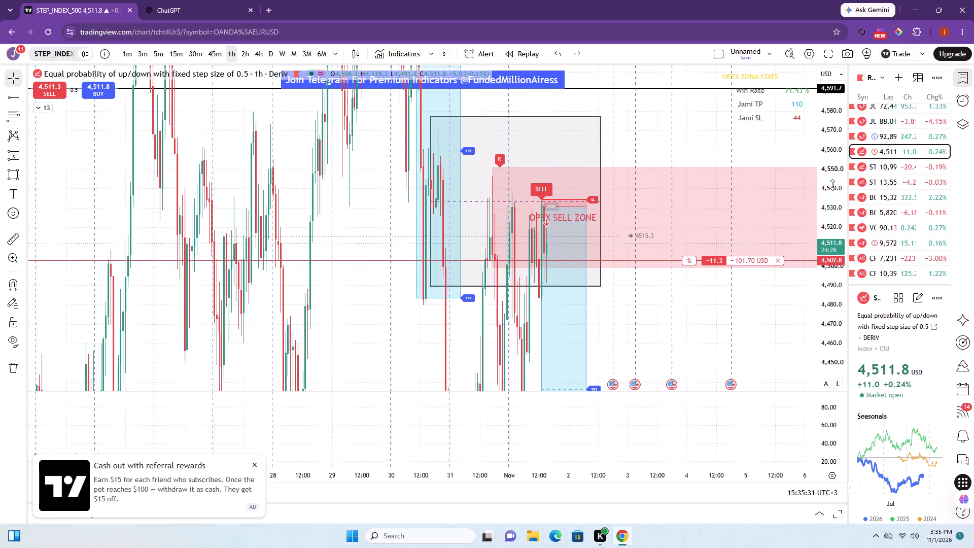
Place a market sell order for 11.2 units of STEP_INDEX_500 with no take profit or stop loss.
drag(832, 185, 840, 402)
drag(758, 288, 754, 280)
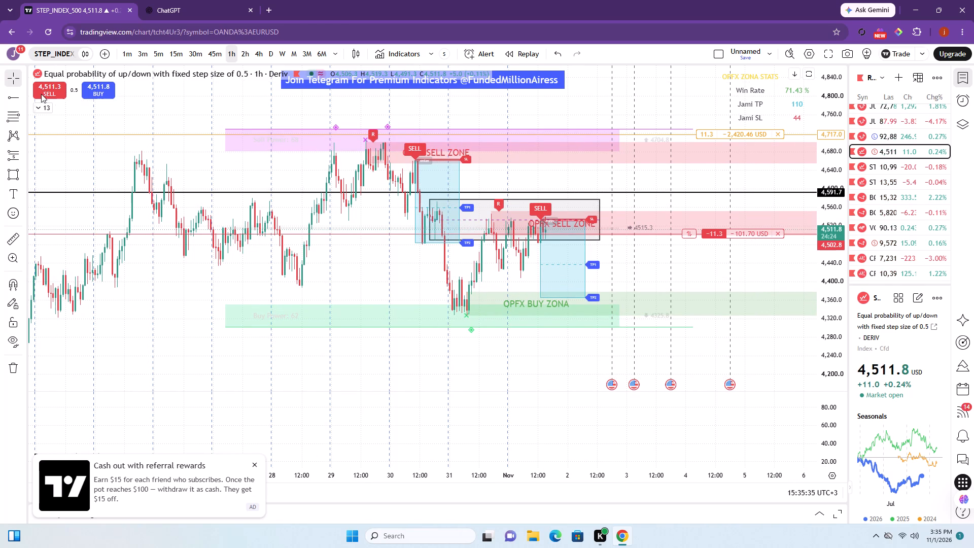
click(41, 94)
click(407, 450)
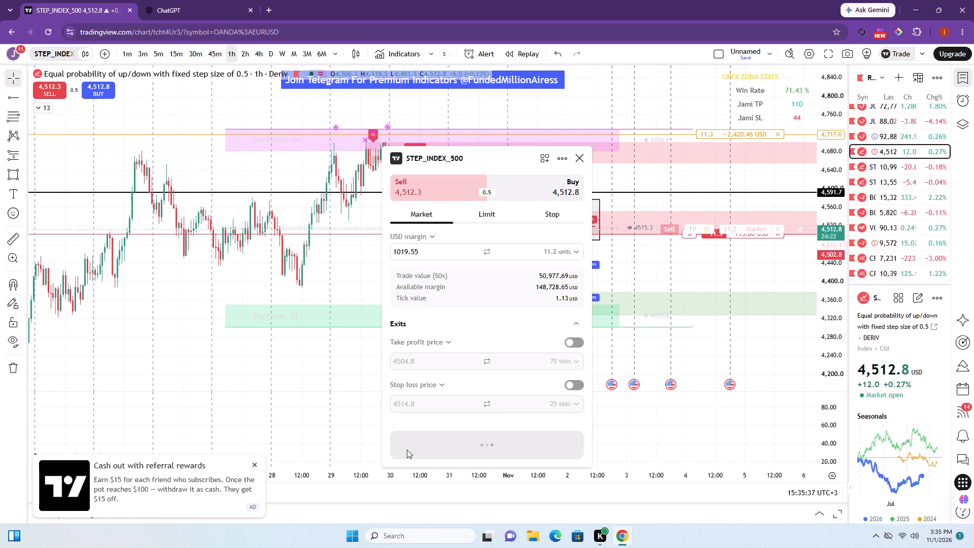
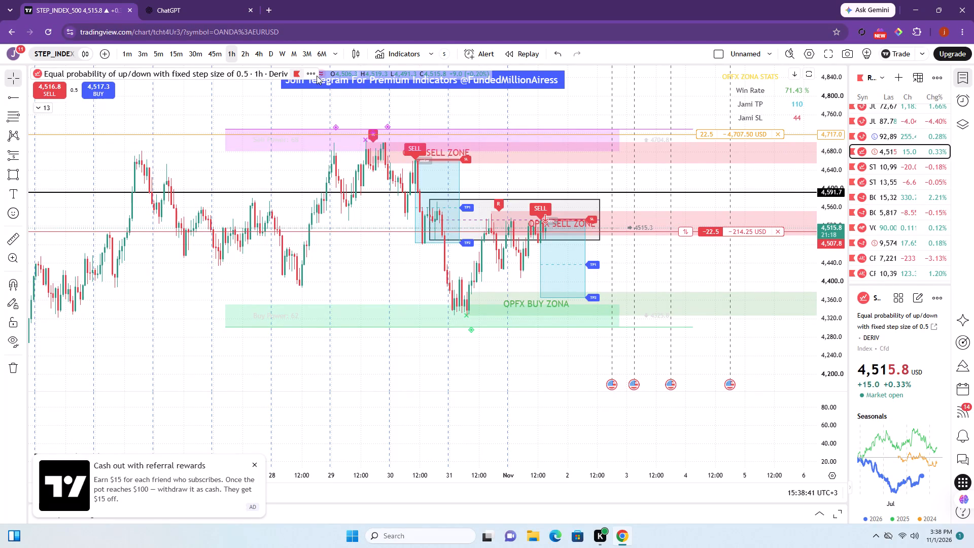
Open the symbol search from the STEP_INDEX_500 chart.
click(315, 74)
click(63, 52)
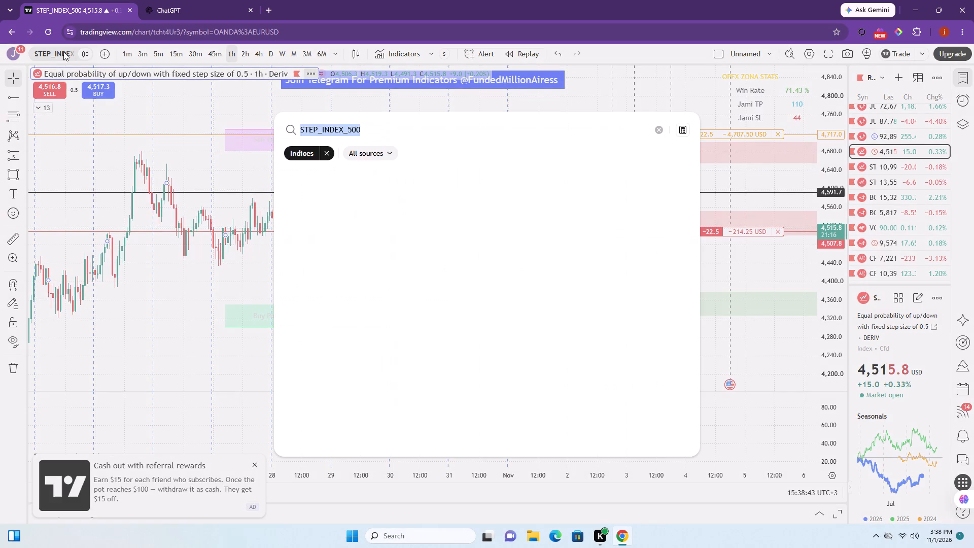
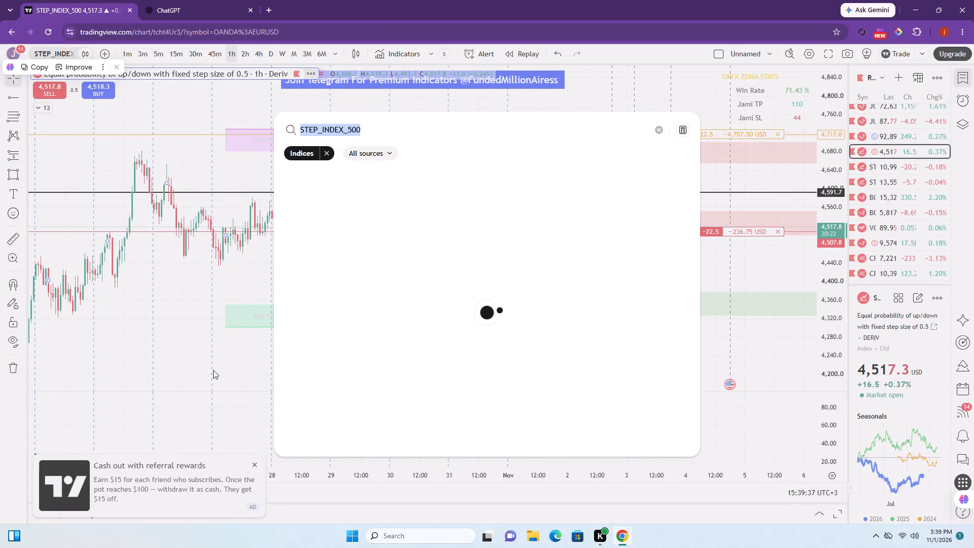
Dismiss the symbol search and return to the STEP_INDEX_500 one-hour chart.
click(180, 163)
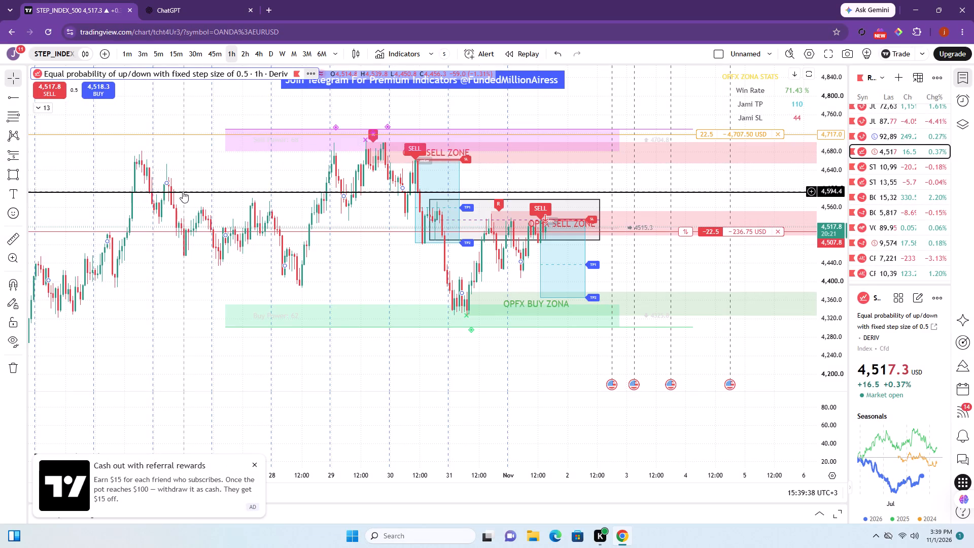
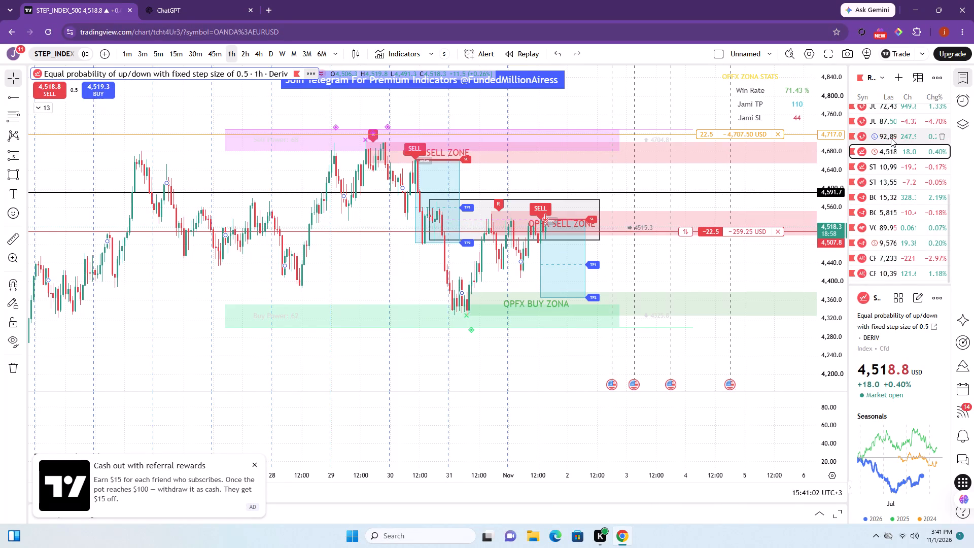
Hide the OPFX ZONA PREMIUM indicator on the one-hour STEP_INDEX_500 chart.
click(35, 105)
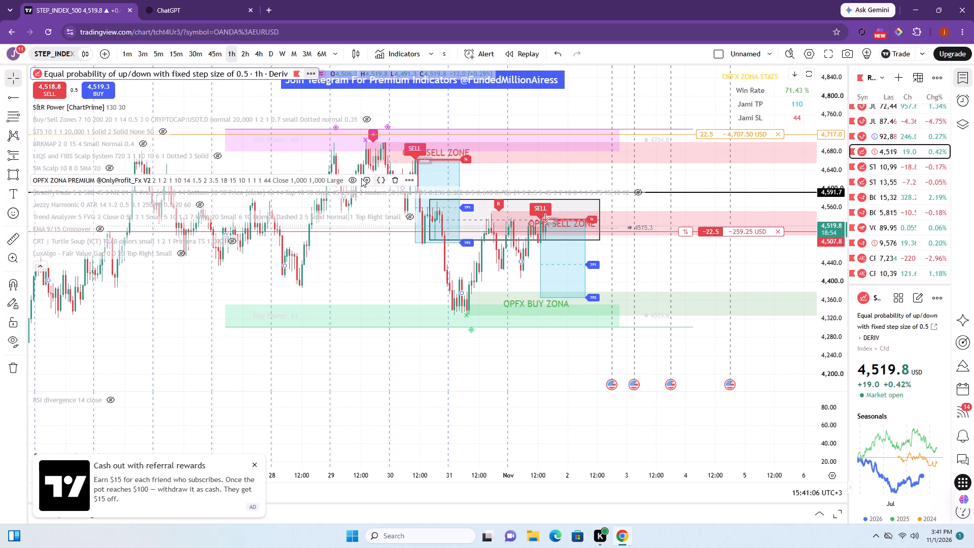
click(303, 180)
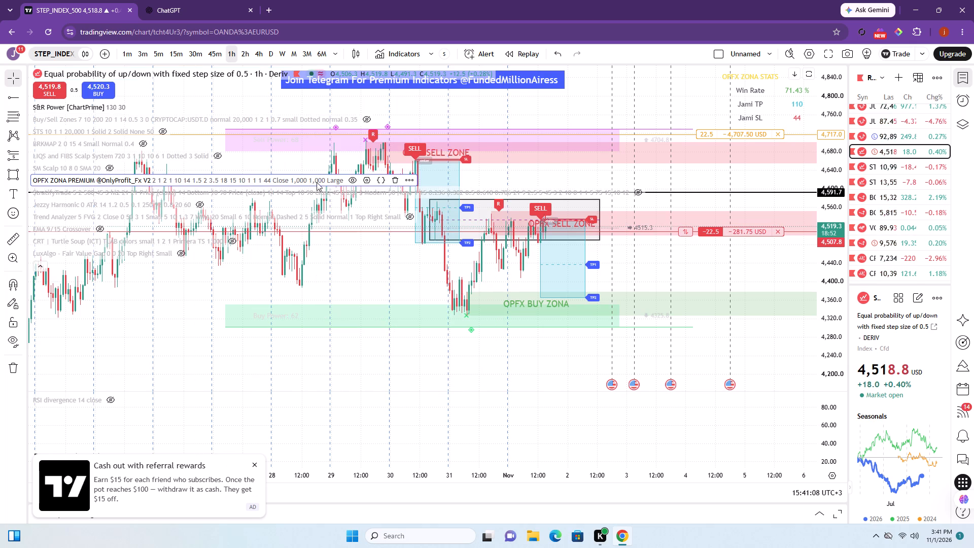
click(352, 177)
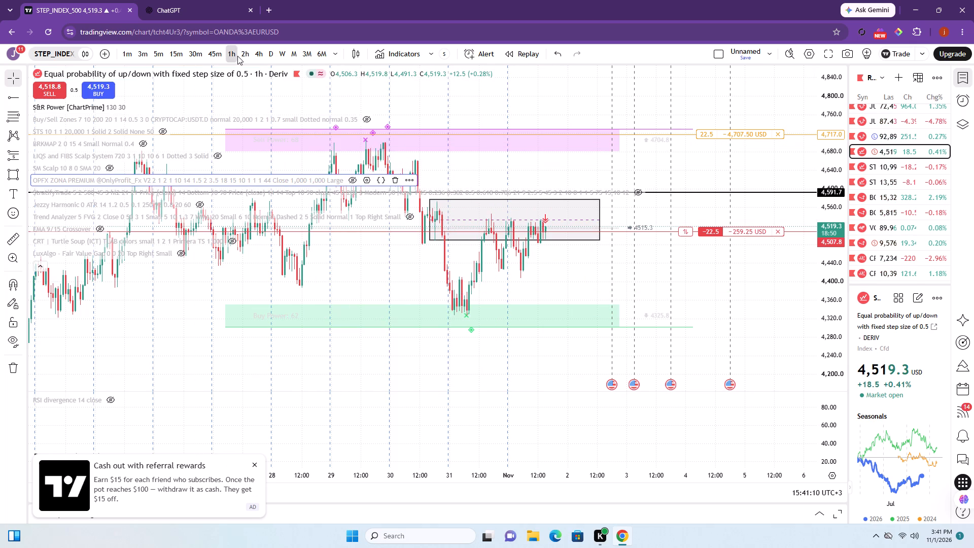
Show the LIQS and FIBS Scalp System indicator on the two-hour chart and collapse the indicator list.
click(246, 54)
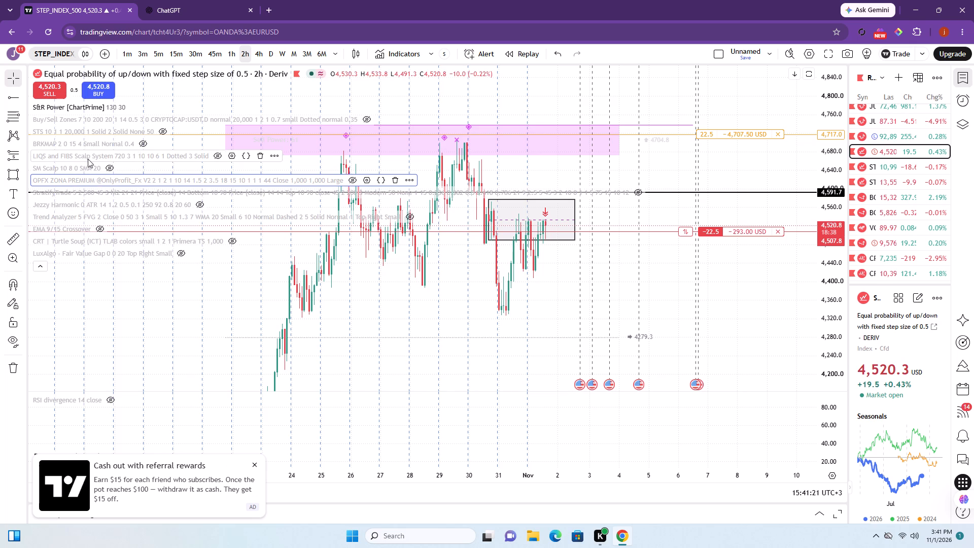
click(223, 157)
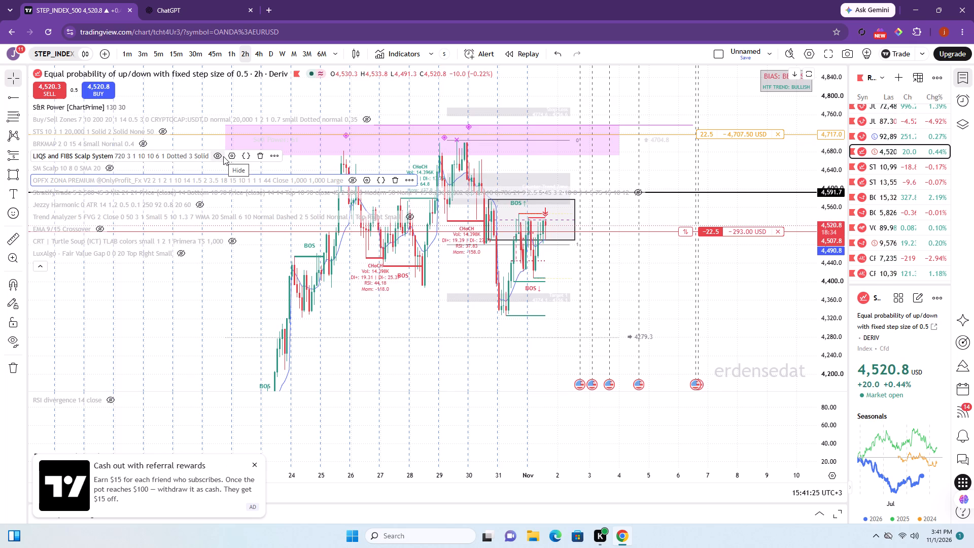
click(42, 265)
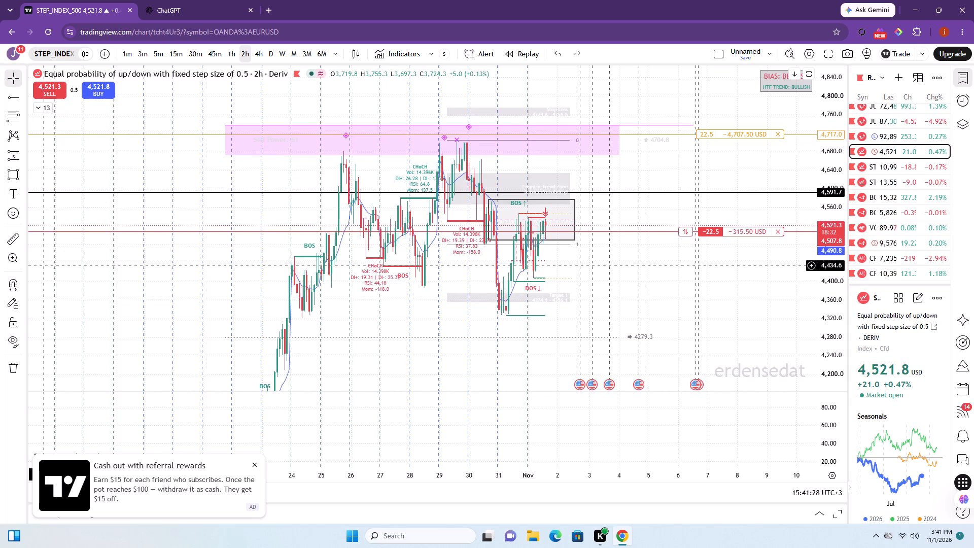
drag(644, 306, 614, 249)
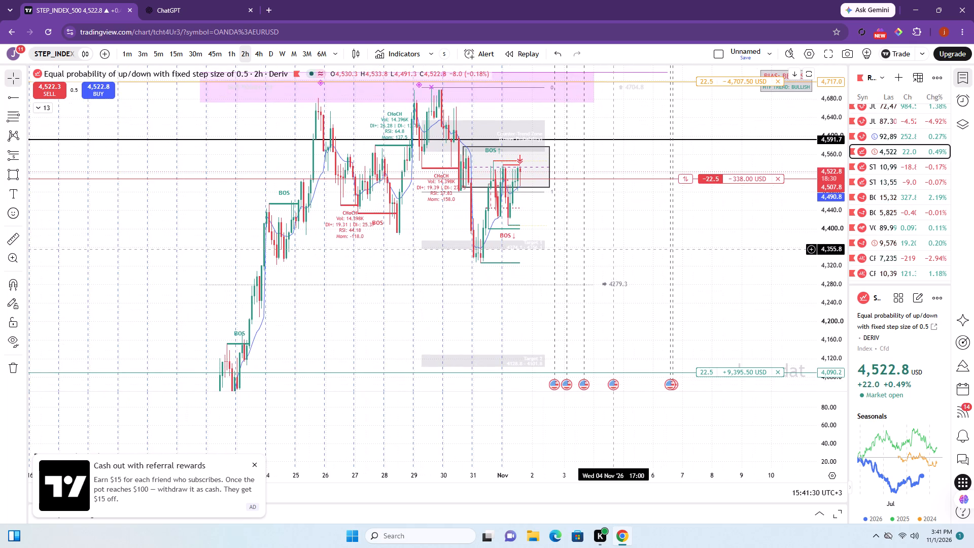
drag(614, 249, 638, 297)
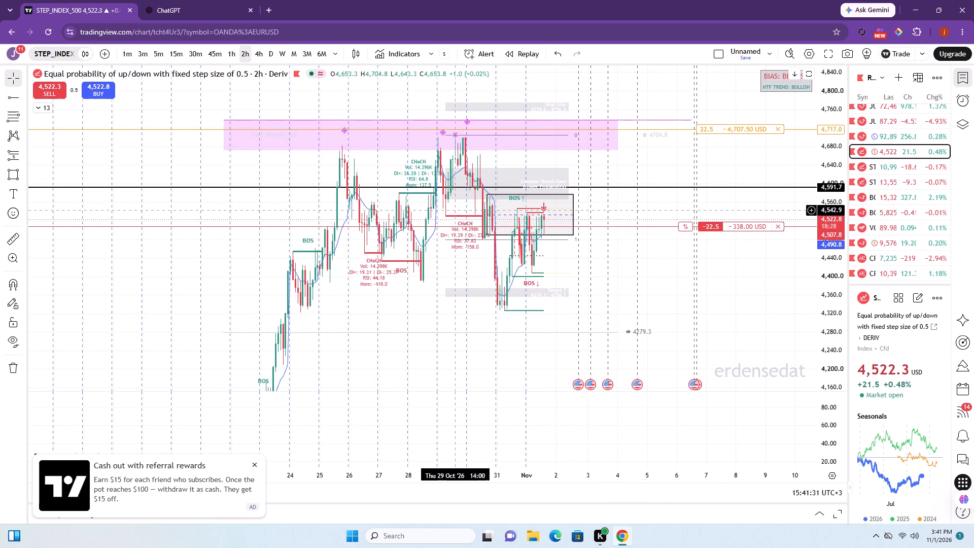
Switch the STEP_INDEX_500 chart to the four-hour timeframe with a wider visible price range.
click(256, 57)
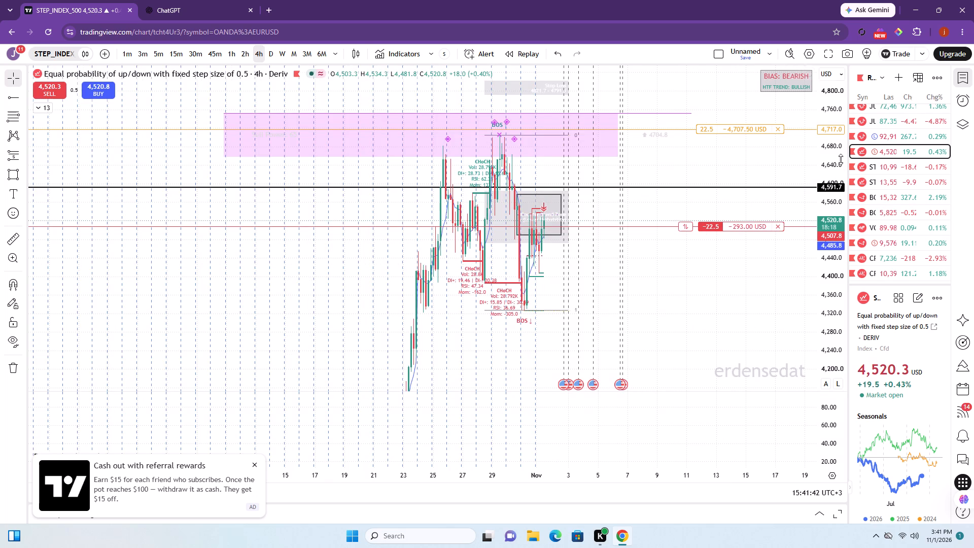
drag(838, 155, 841, 315)
drag(700, 282, 660, 179)
Move the short position's take profit down to about 3,741.4 and confirm the order change.
drag(659, 221, 671, 297)
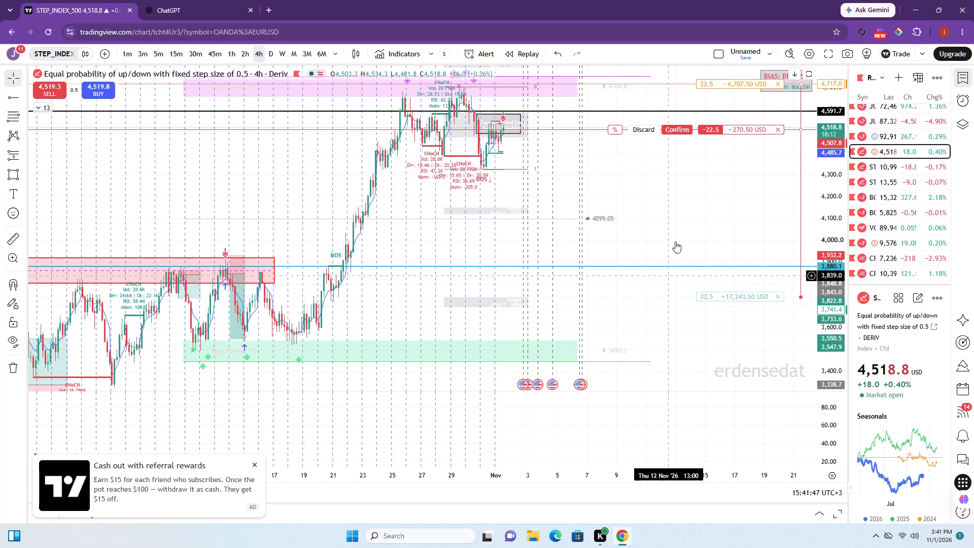
click(673, 129)
Hide the S&R Power [ChartPrime] indicator on the four-hour chart.
drag(756, 186, 723, 238)
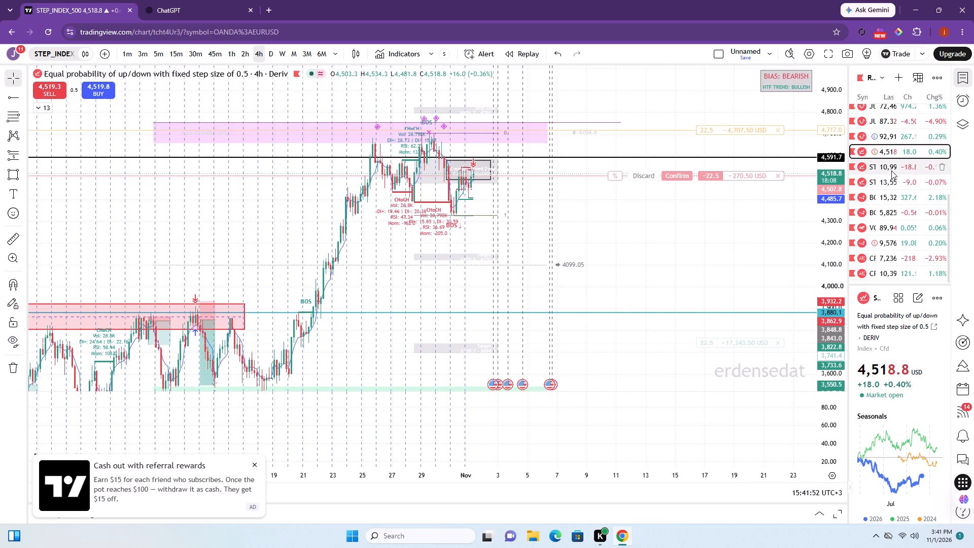
click(40, 108)
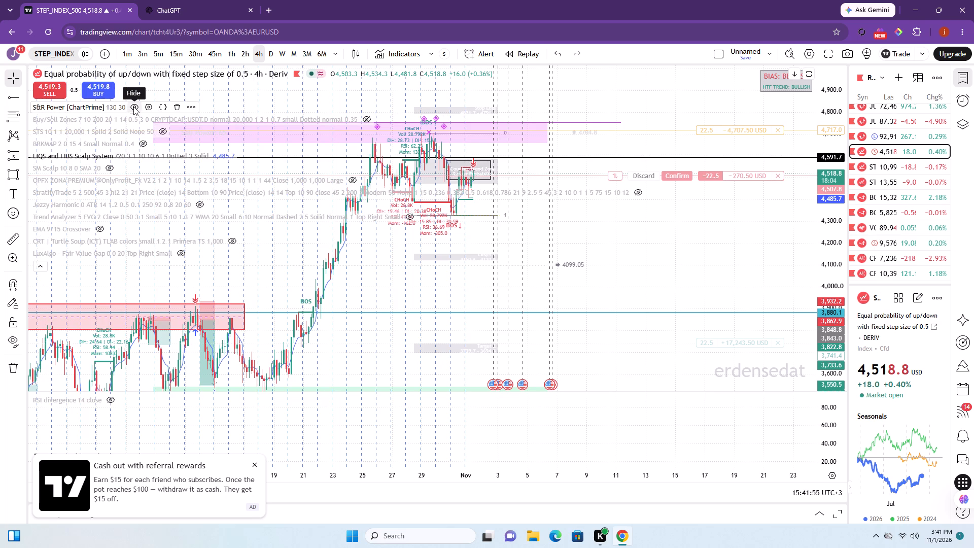
click(134, 107)
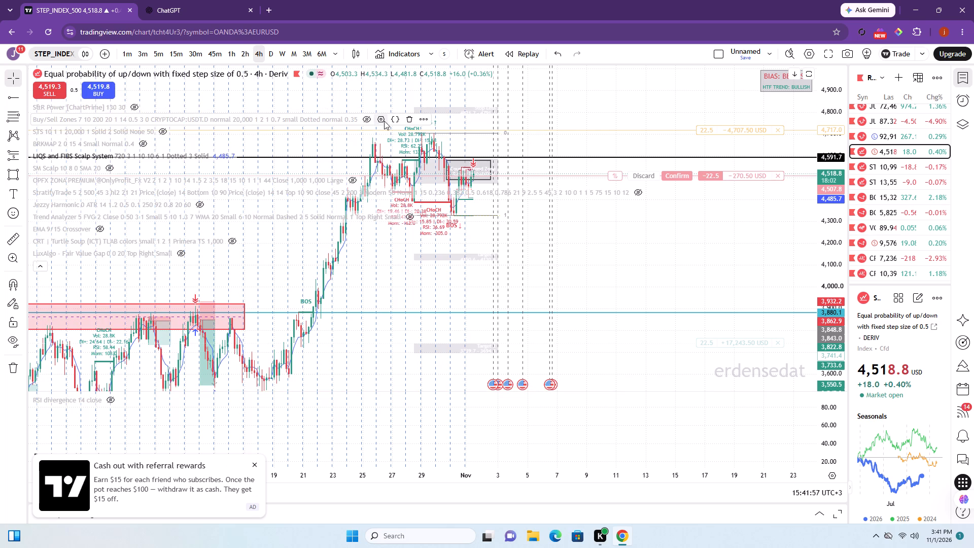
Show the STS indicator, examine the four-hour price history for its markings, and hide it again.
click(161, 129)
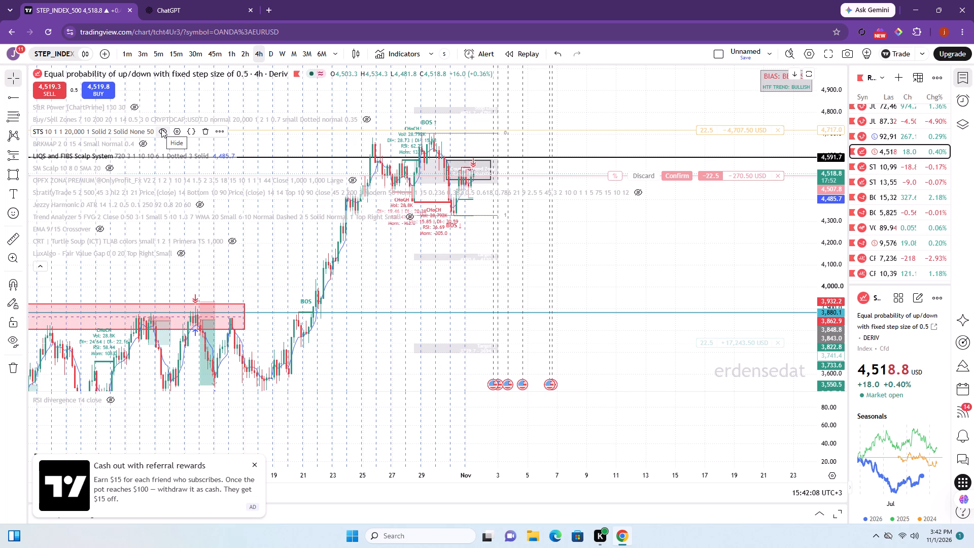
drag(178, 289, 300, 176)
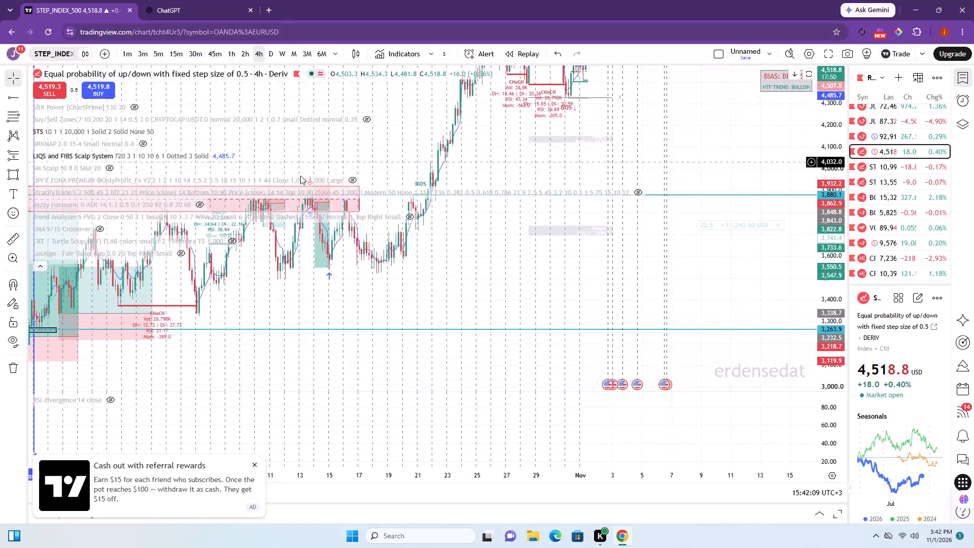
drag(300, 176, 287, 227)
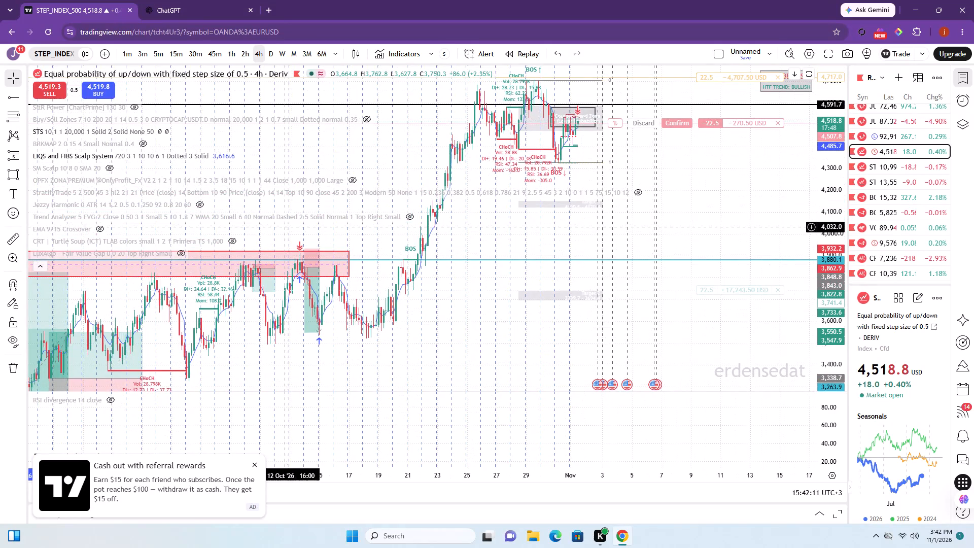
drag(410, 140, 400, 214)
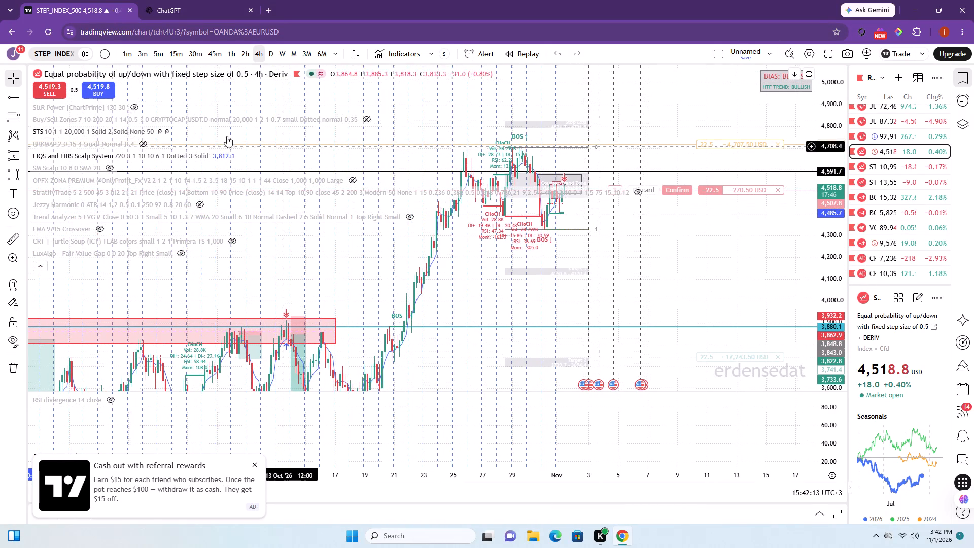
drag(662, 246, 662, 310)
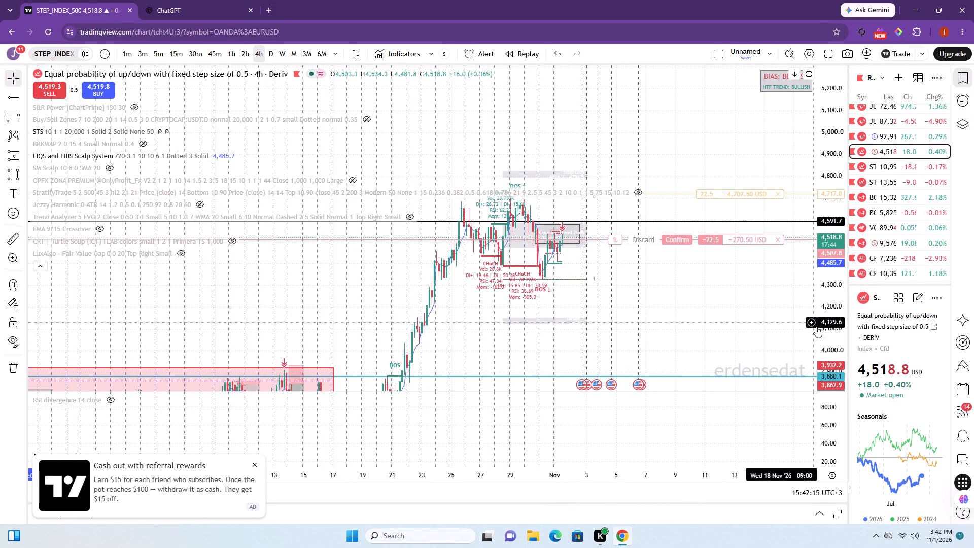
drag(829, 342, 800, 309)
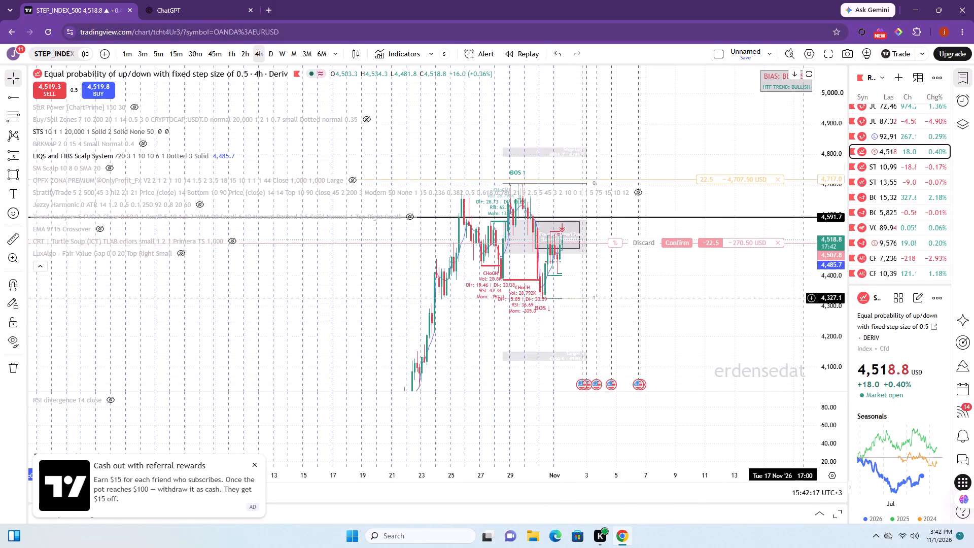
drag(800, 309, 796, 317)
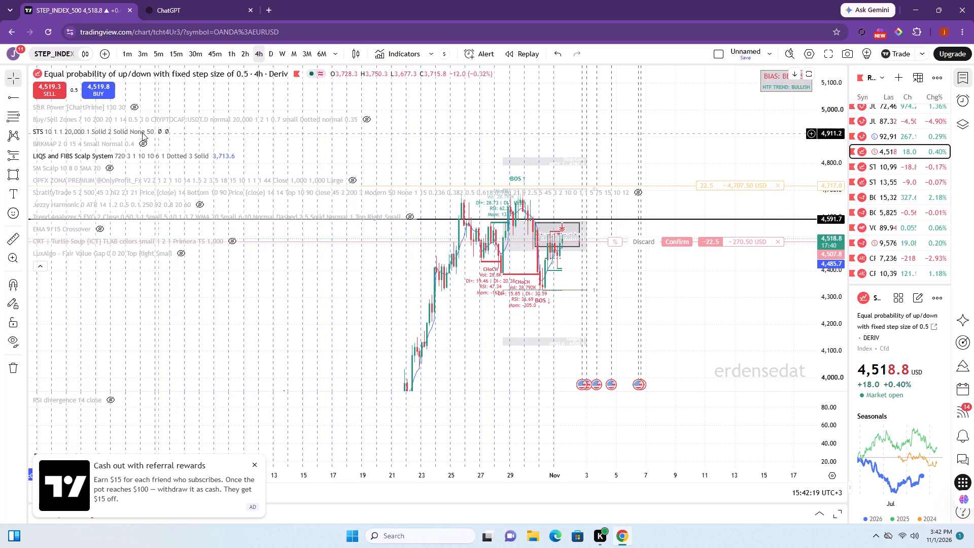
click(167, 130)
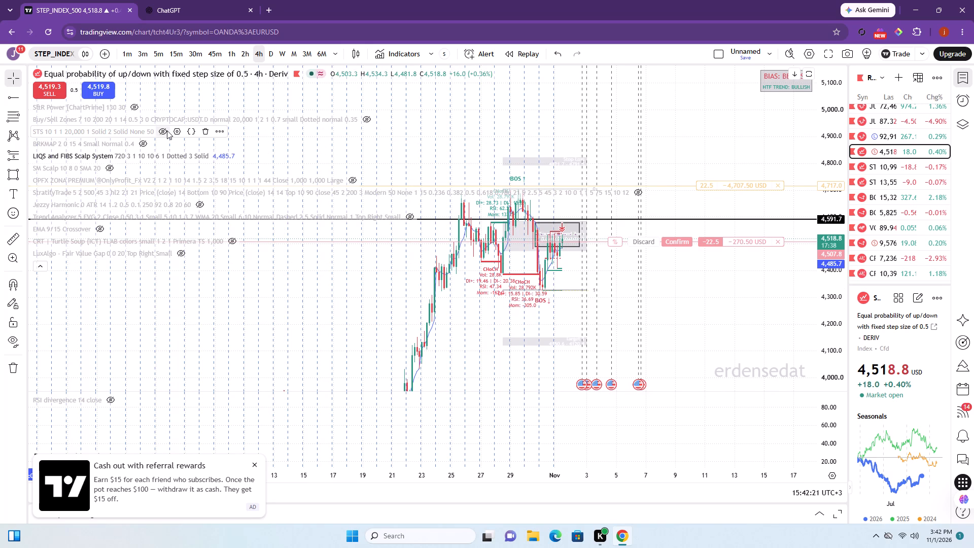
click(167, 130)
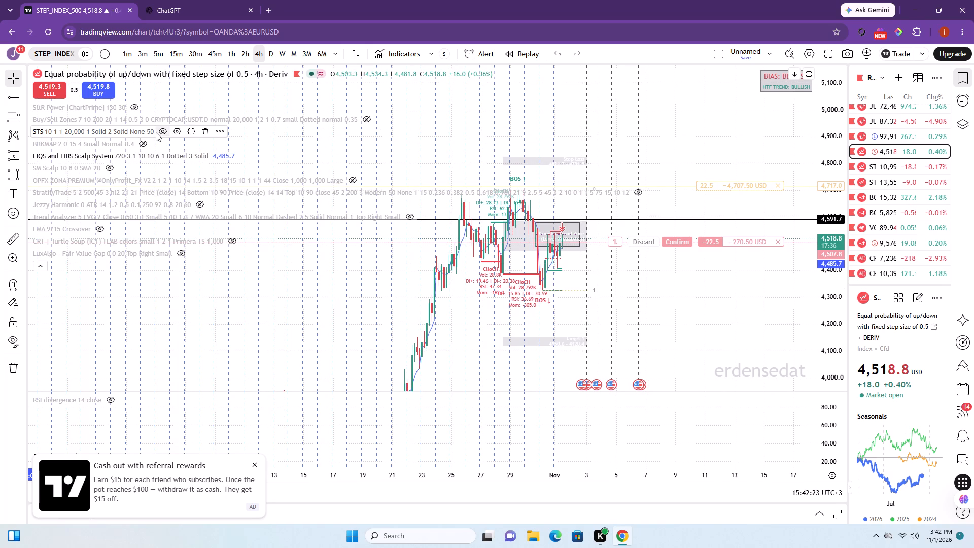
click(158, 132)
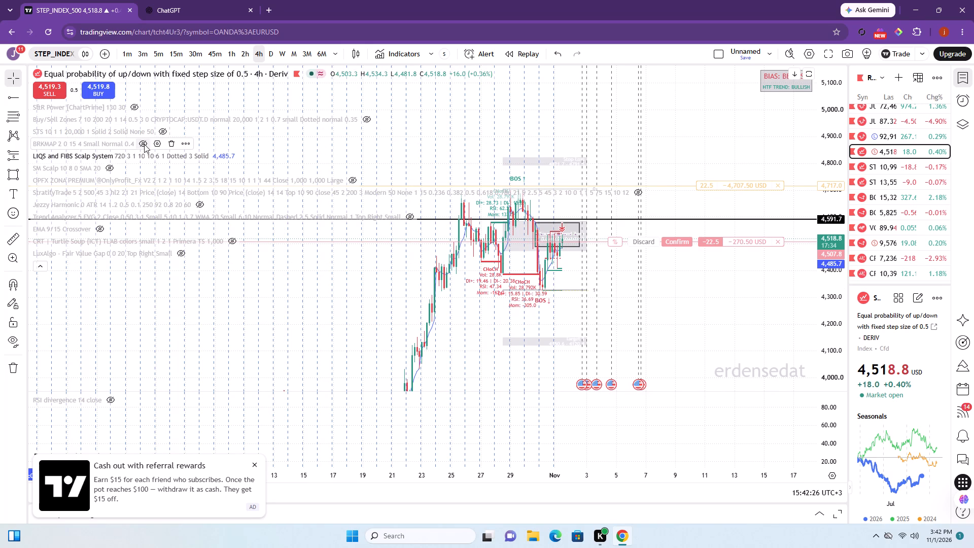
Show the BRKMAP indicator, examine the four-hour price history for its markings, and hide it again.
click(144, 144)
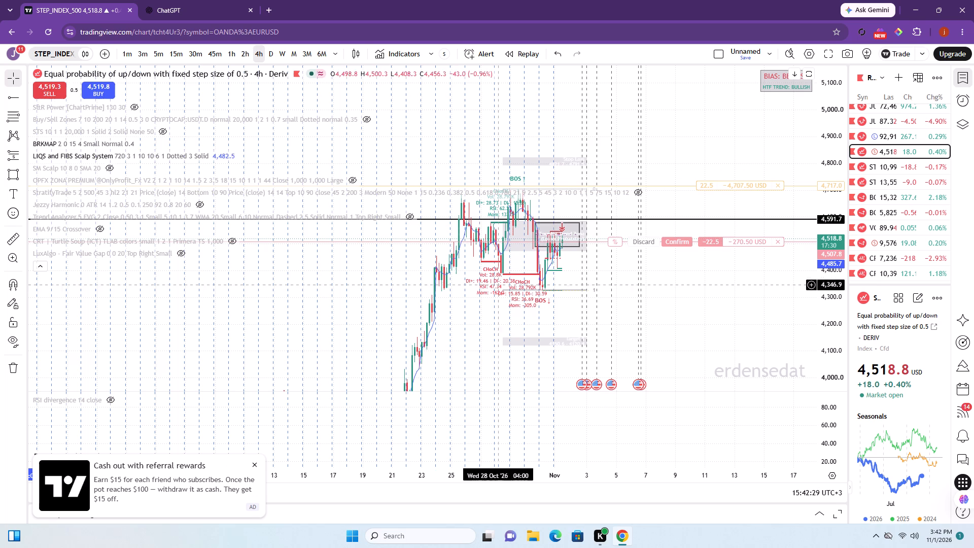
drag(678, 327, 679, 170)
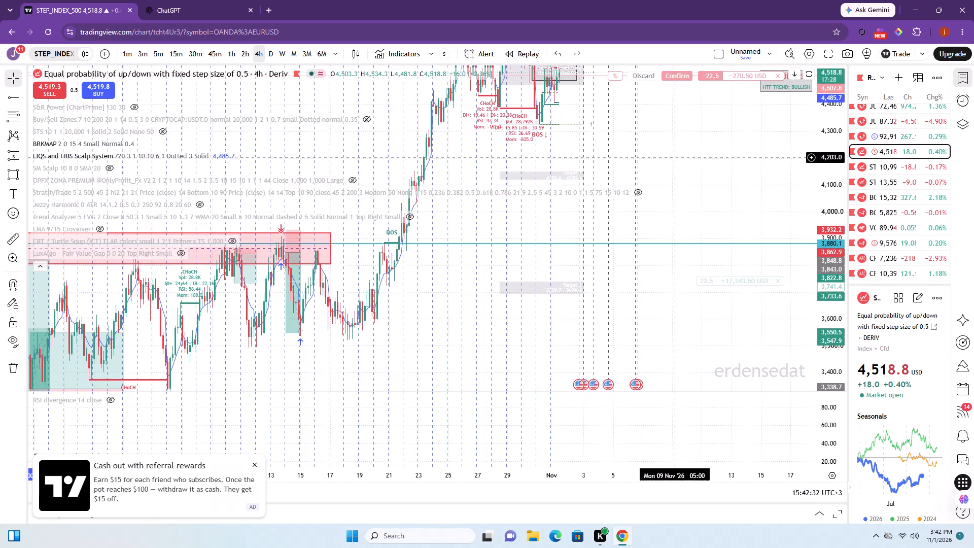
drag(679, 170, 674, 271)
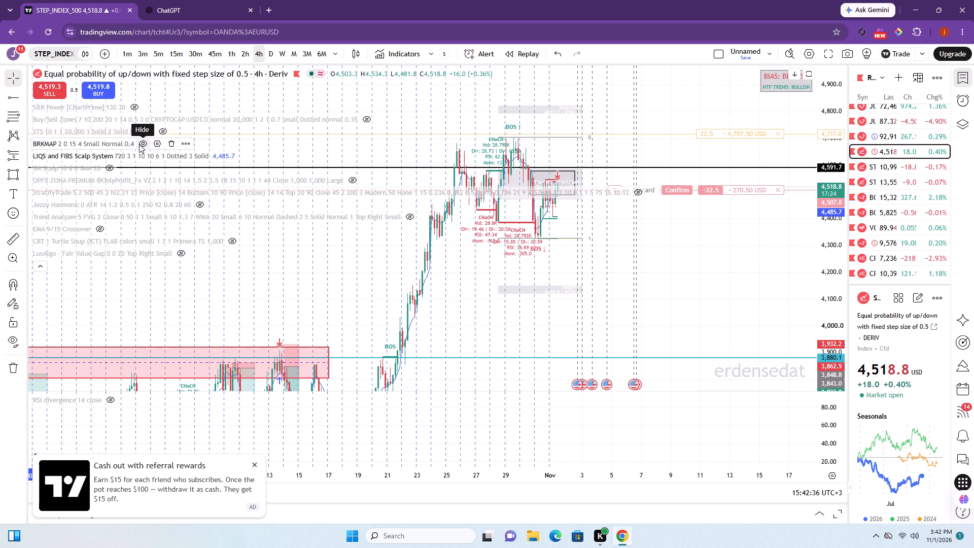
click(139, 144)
Show the STS indicator on the four-hour chart.
click(158, 130)
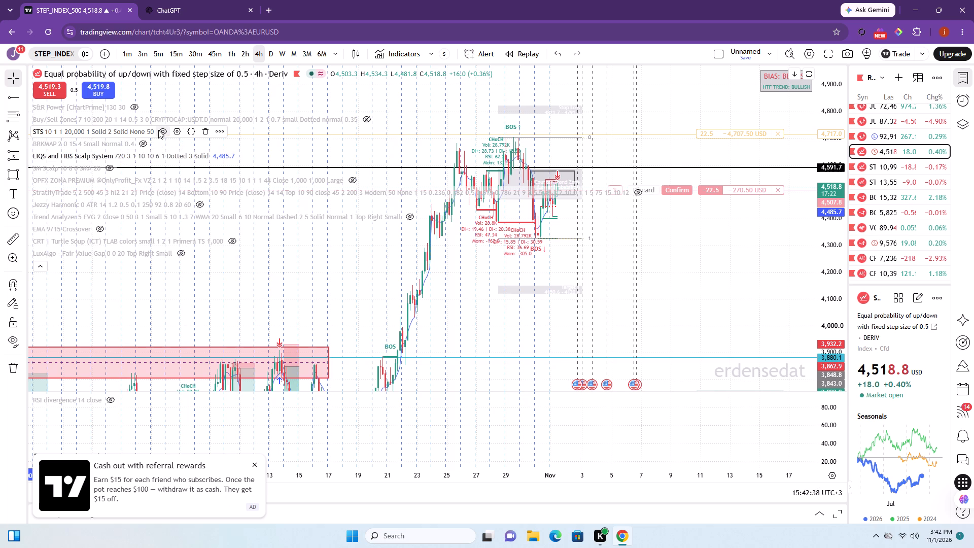
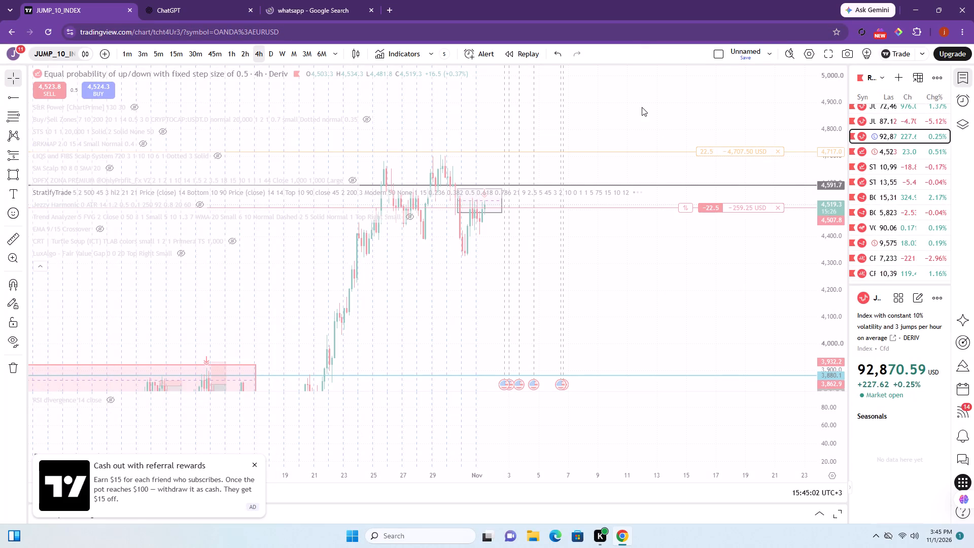
Search the chart's symbol list for "crash" within the Indices category, replacing the current symbol name.
click(55, 55)
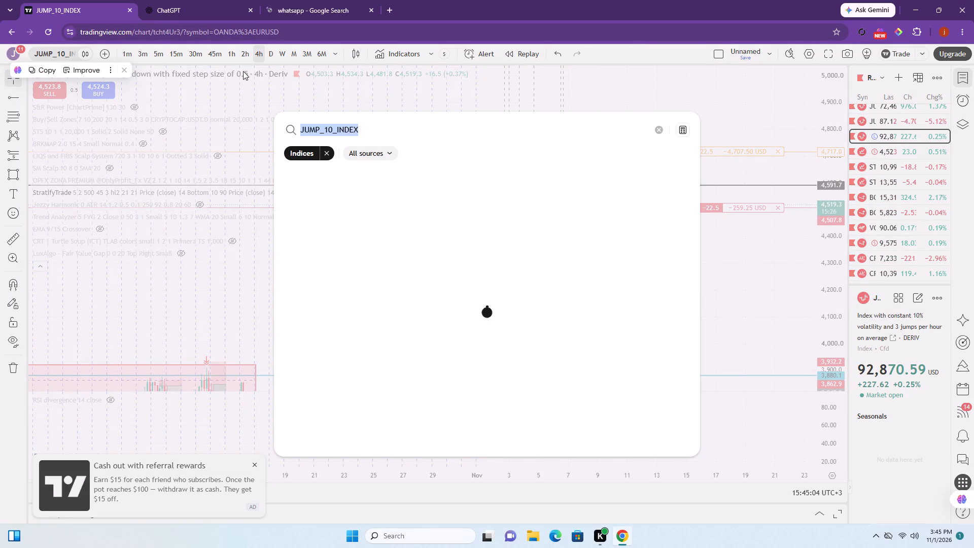
key(BackSpace)
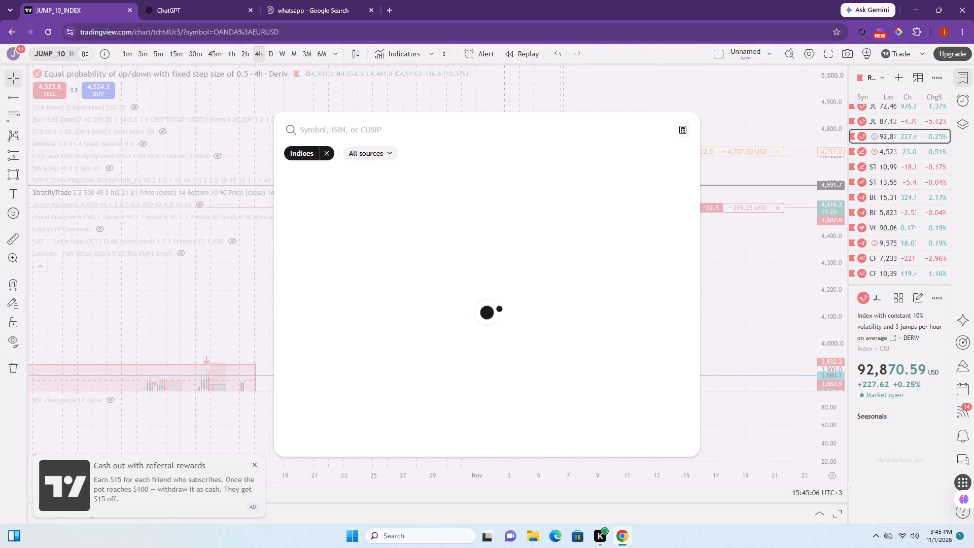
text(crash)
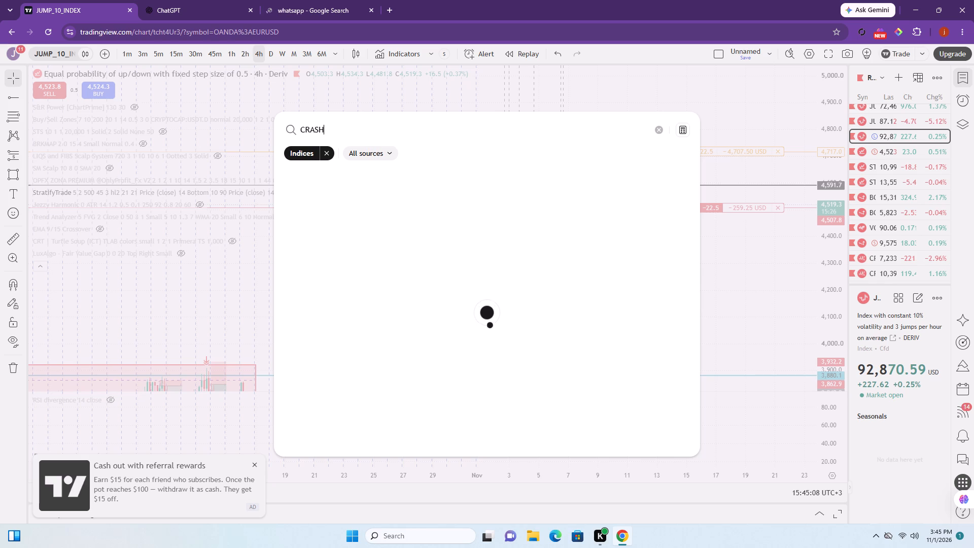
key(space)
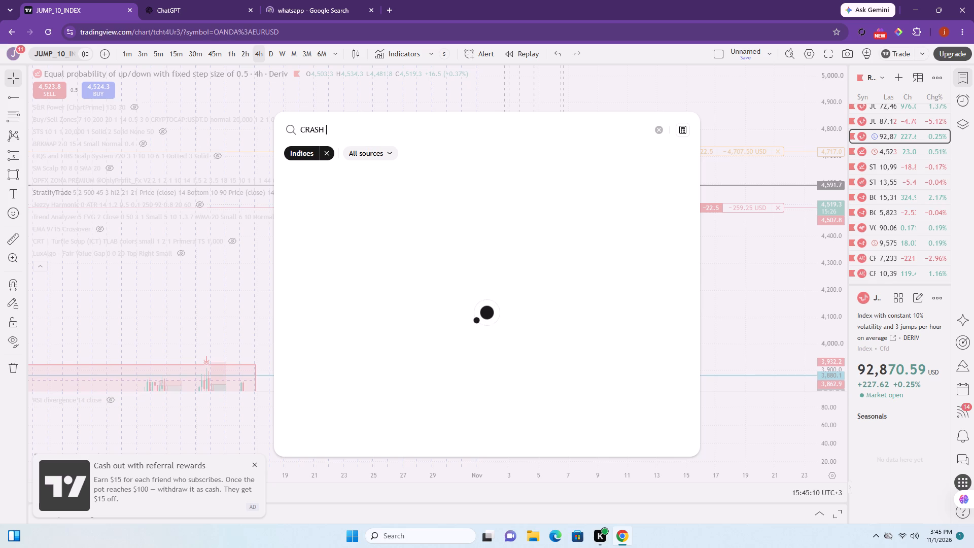